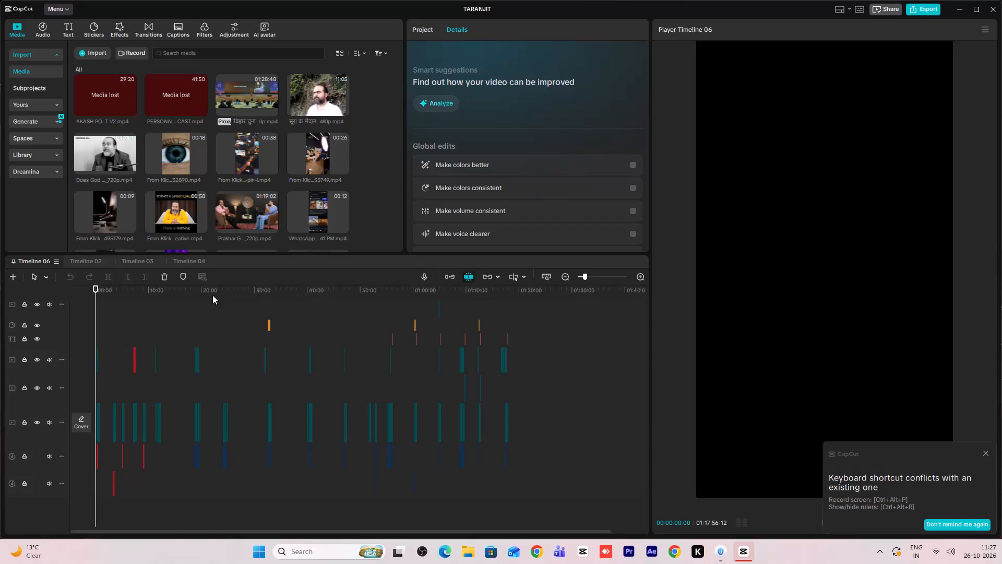
# Open Timeline 04 and play the start of its third section, reviewing the Forex, Crypto and Stock captions with their image overlays.
pyautogui.click(189, 264)
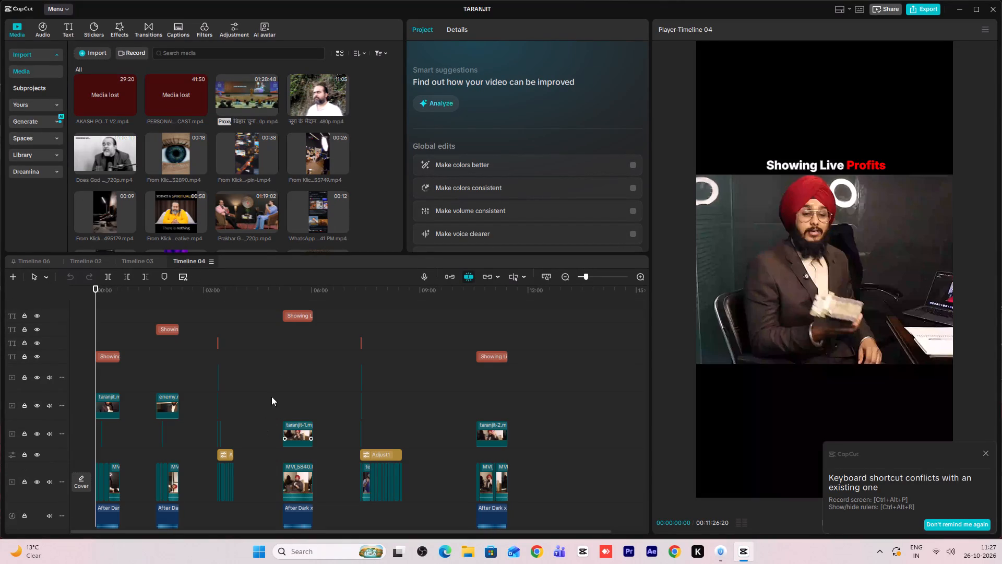
pyautogui.click(236, 402)
pyautogui.moveTo(236, 402); pyautogui.dragTo(219, 402)
pyautogui.press('space')
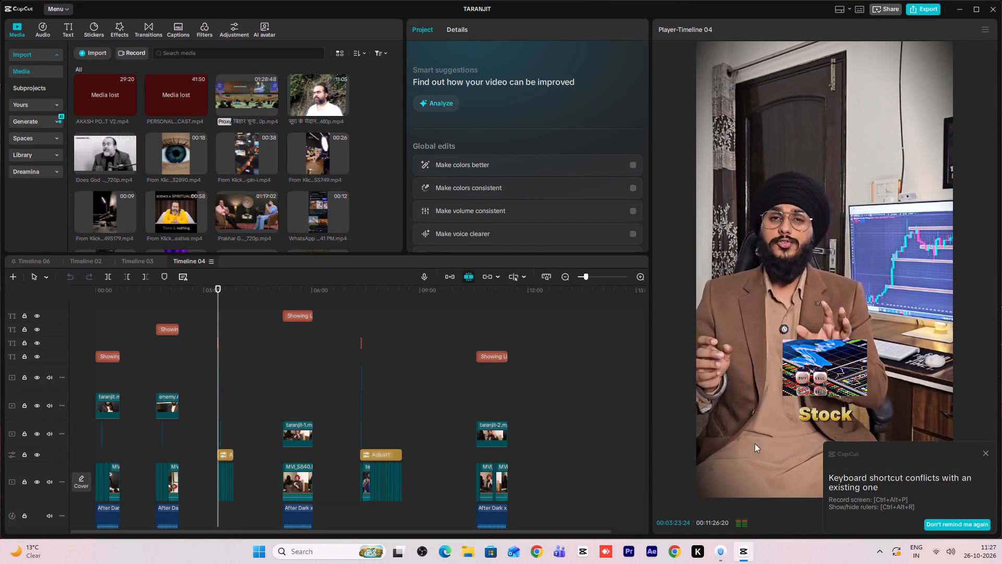
pyautogui.click(986, 452)
pyautogui.keyDown('ctrl'); pyautogui.scroll(7, 363, 468); pyautogui.keyUp('ctrl')
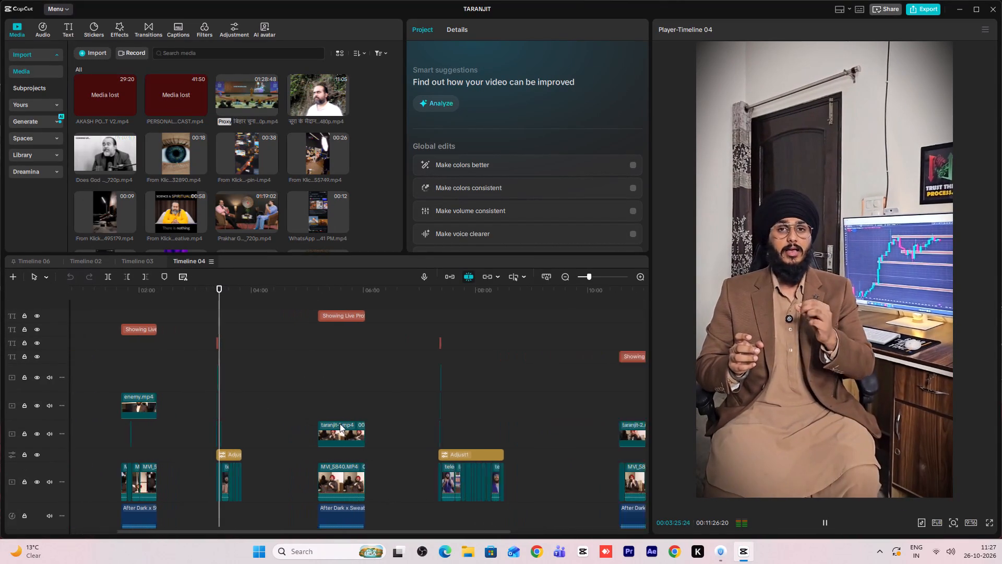
pyautogui.keyDown('ctrl'); pyautogui.scroll(16, 340, 424); pyautogui.keyUp('ctrl')
pyautogui.click(190, 406)
pyautogui.moveTo(190, 406); pyautogui.dragTo(194, 409)
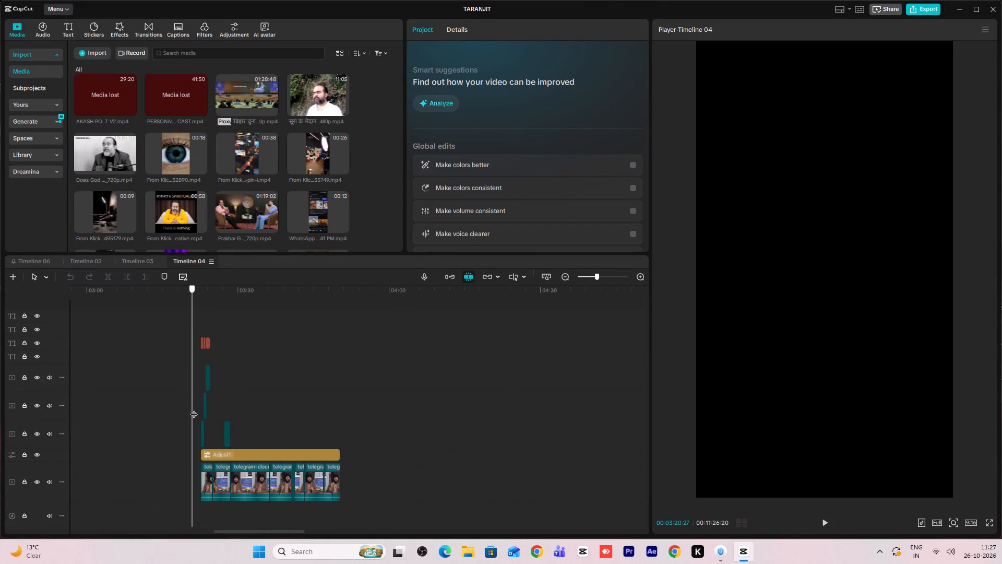
pyautogui.moveTo(194, 409); pyautogui.dragTo(198, 412)
pyautogui.press('space')
pyautogui.keyDown('ctrl'); pyautogui.scroll(7, 228, 475); pyautogui.keyUp('ctrl')
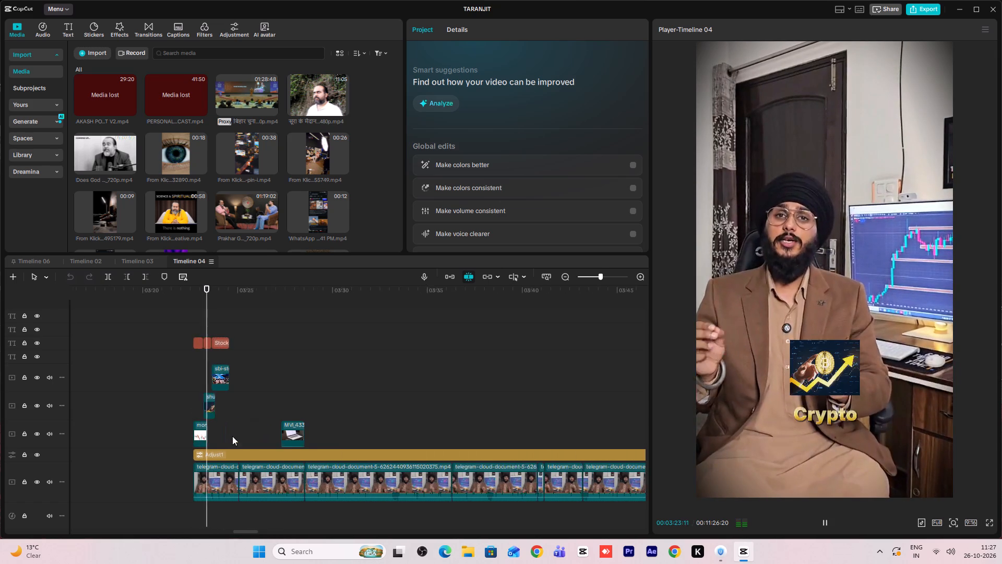
pyautogui.keyDown('ctrl'); pyautogui.scroll(3, 232, 436); pyautogui.keyUp('ctrl')
pyautogui.press('space')
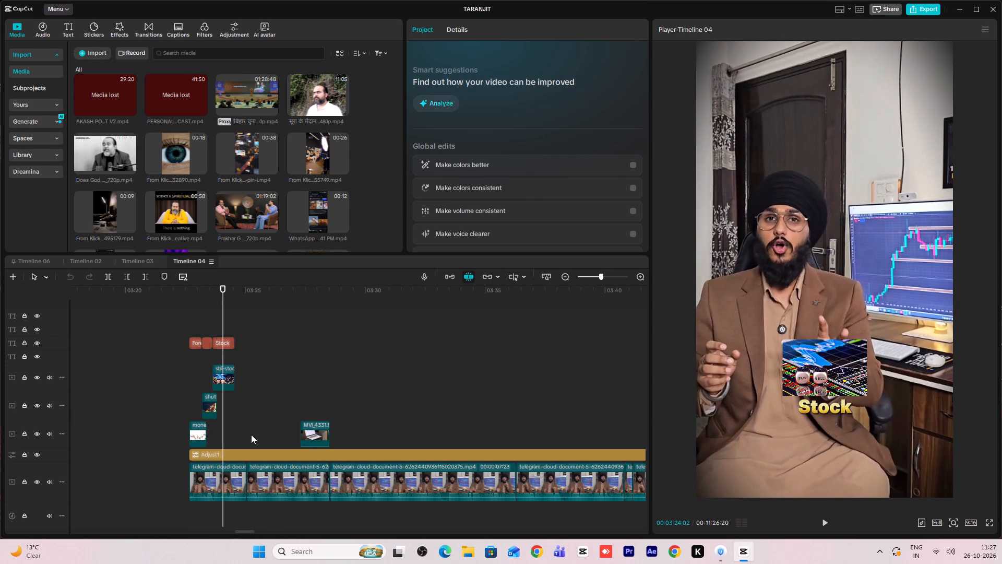
pyautogui.press('space')
pyautogui.keyDown('ctrl'); pyautogui.scroll(8, 271, 446); pyautogui.keyUp('ctrl')
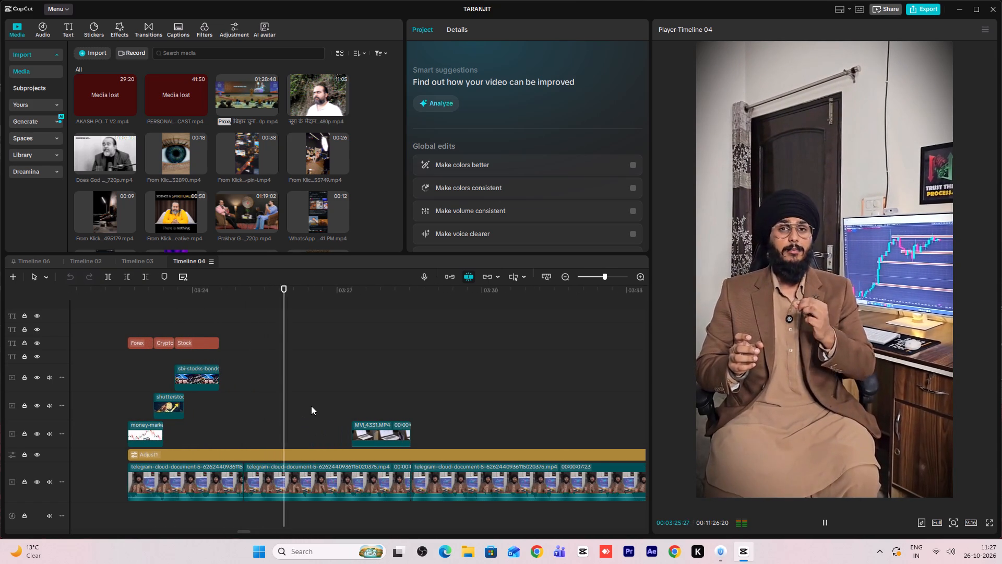
# Review the footage around the MVI_4331.MP4 laptop overlay, replaying the cut where the overlay ends.
pyautogui.keyDown('ctrl'); pyautogui.scroll(-7, 314, 408); pyautogui.keyUp('ctrl')
pyautogui.click(326, 437)
pyautogui.keyDown('ctrl'); pyautogui.scroll(4, 320, 458); pyautogui.keyUp('ctrl')
pyautogui.keyDown('ctrl'); pyautogui.scroll(-9, 330, 455); pyautogui.keyUp('ctrl')
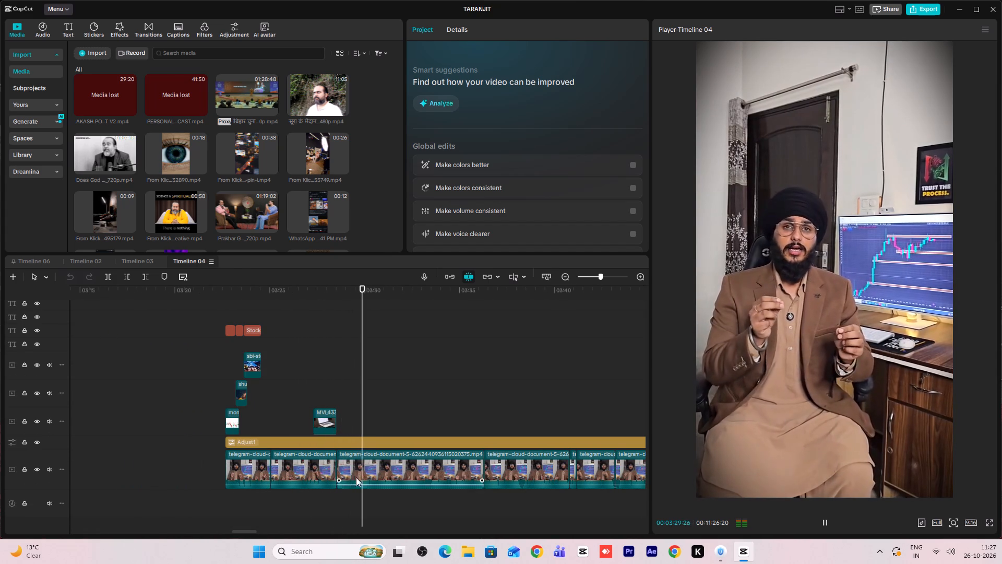
pyautogui.keyDown('ctrl'); pyautogui.scroll(8, 364, 467); pyautogui.keyUp('ctrl')
pyautogui.click(306, 357)
pyautogui.moveTo(306, 357); pyautogui.dragTo(297, 358)
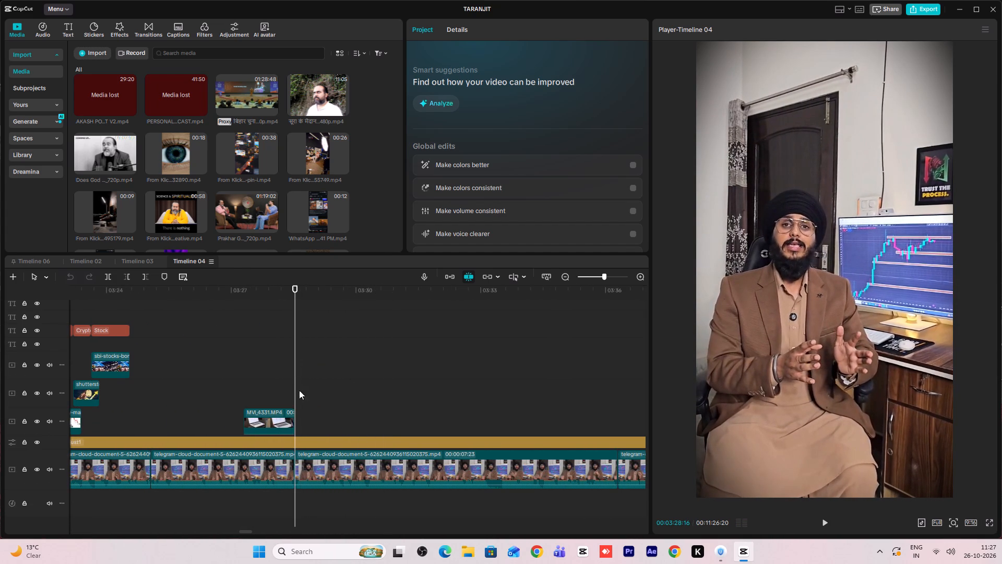
pyautogui.keyDown('ctrl'); pyautogui.scroll(12, 312, 422); pyautogui.keyUp('ctrl')
pyautogui.click(272, 375)
pyautogui.press('space')
pyautogui.press('space')
pyautogui.press('space')
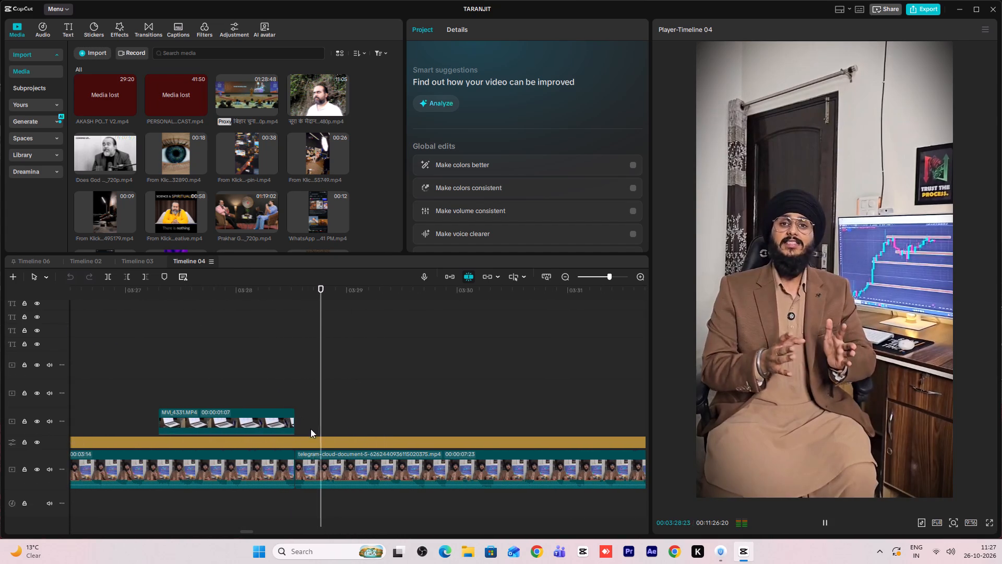
# Play through the remaining telegram-cloud clips of this section and place the playhead at the clip cut near 03:43.
pyautogui.keyDown('ctrl'); pyautogui.scroll(-20, 378, 483); pyautogui.keyUp('ctrl')
pyautogui.keyDown('ctrl'); pyautogui.scroll(-11, 378, 483); pyautogui.keyUp('ctrl')
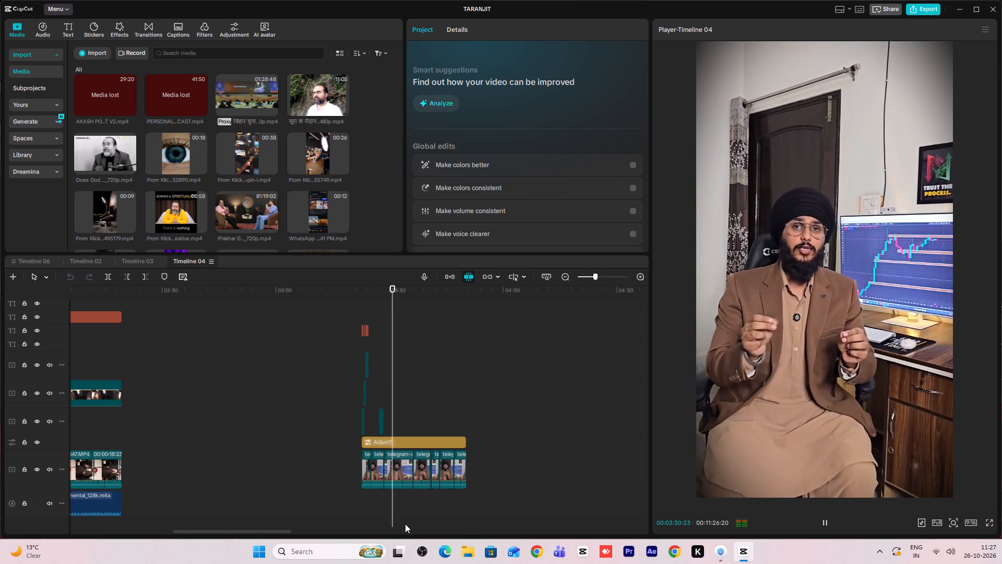
pyautogui.keyDown('ctrl'); pyautogui.scroll(16, 426, 507); pyautogui.keyUp('ctrl')
pyautogui.keyDown('ctrl'); pyautogui.scroll(-9, 432, 463); pyautogui.keyUp('ctrl')
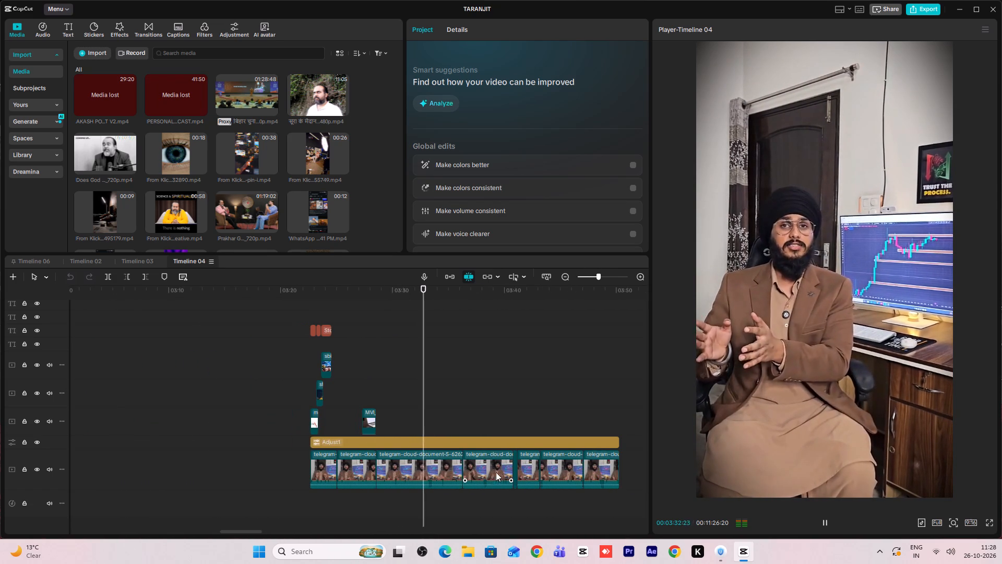
pyautogui.click(514, 401)
pyautogui.press('space')
pyautogui.moveTo(564, 461); pyautogui.dragTo(545, 494)
pyautogui.keyDown('ctrl'); pyautogui.scroll(7, 520, 485); pyautogui.keyUp('ctrl')
pyautogui.keyDown('ctrl'); pyautogui.scroll(-1, 524, 420); pyautogui.keyUp('ctrl')
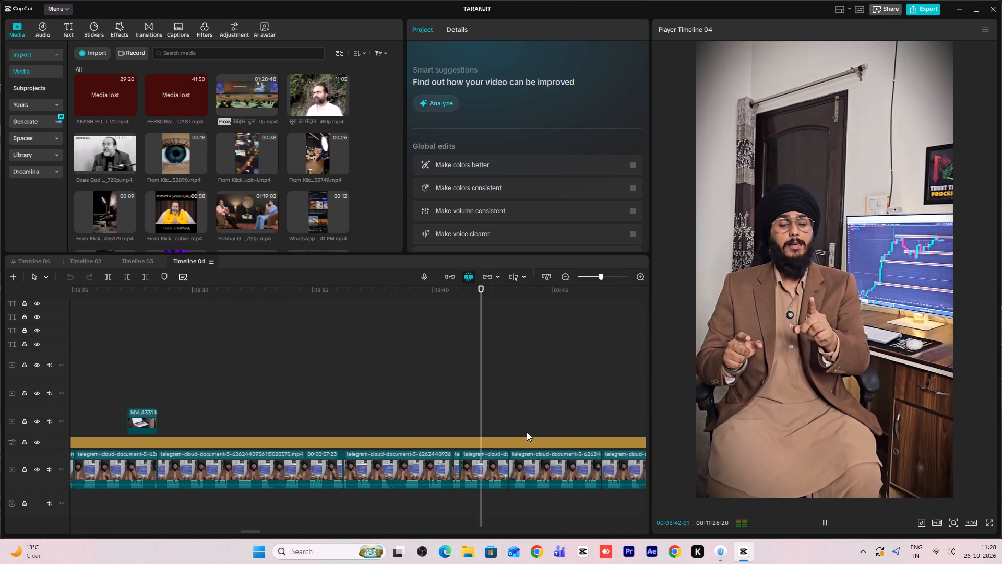
pyautogui.moveTo(514, 437); pyautogui.dragTo(520, 467)
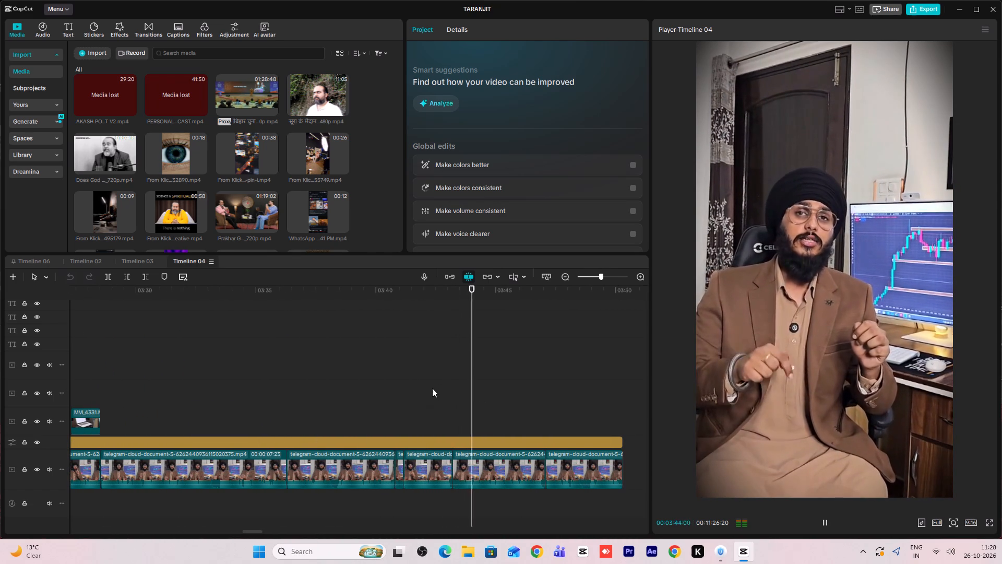
pyautogui.click(447, 379)
pyautogui.moveTo(449, 380); pyautogui.dragTo(455, 383)
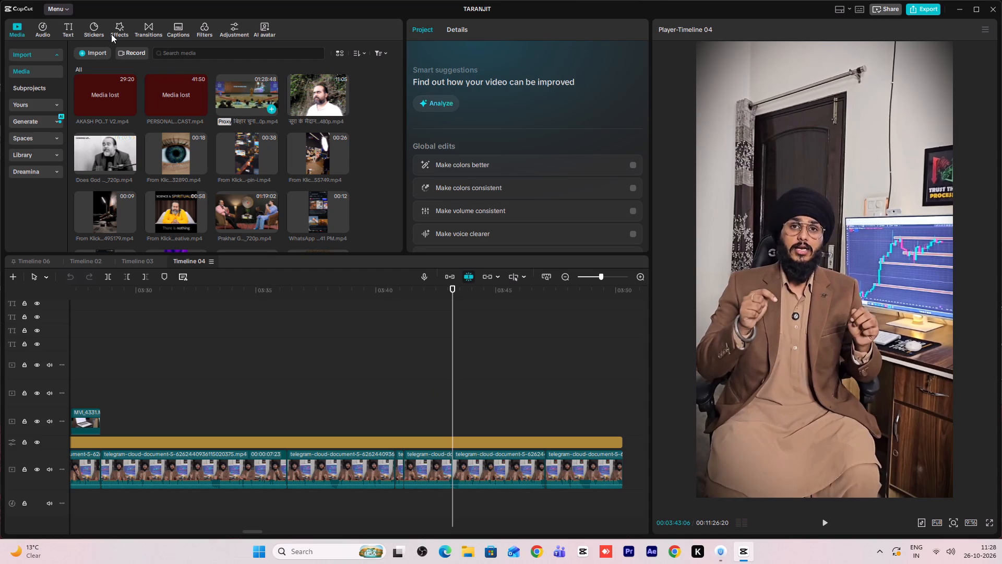
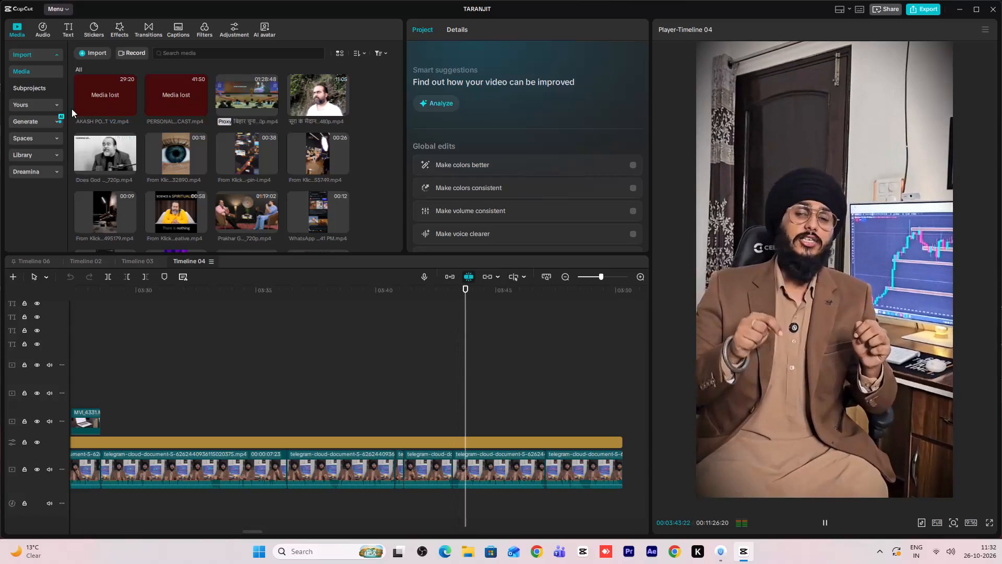
# Replay the talking-head footage from the clip cut near 03:43 and park the playhead back on that cut.
pyautogui.scroll(-1, 94, 107)
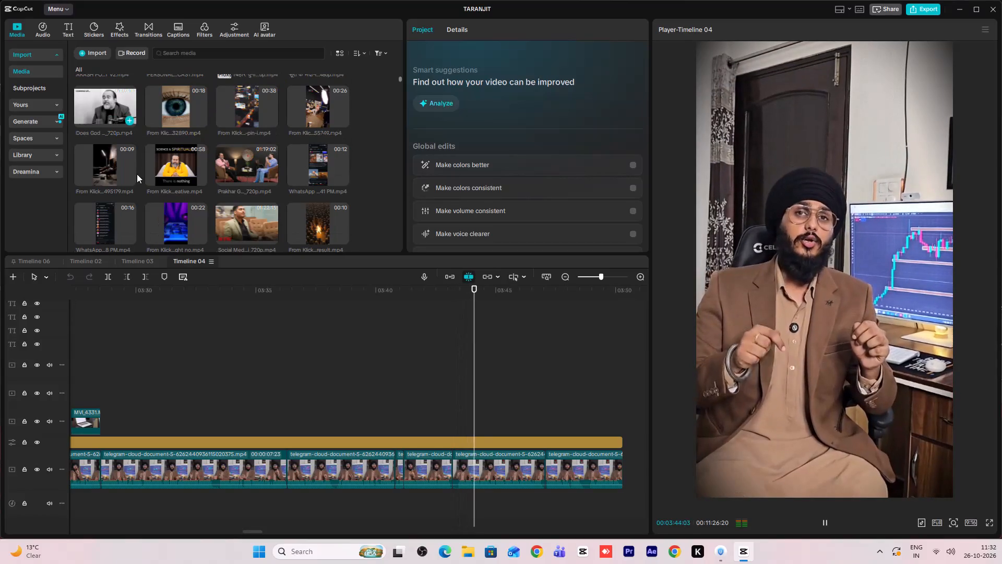
pyautogui.press('space')
pyautogui.doubleClick(452, 400)
pyautogui.press('space')
pyautogui.doubleClick(454, 397)
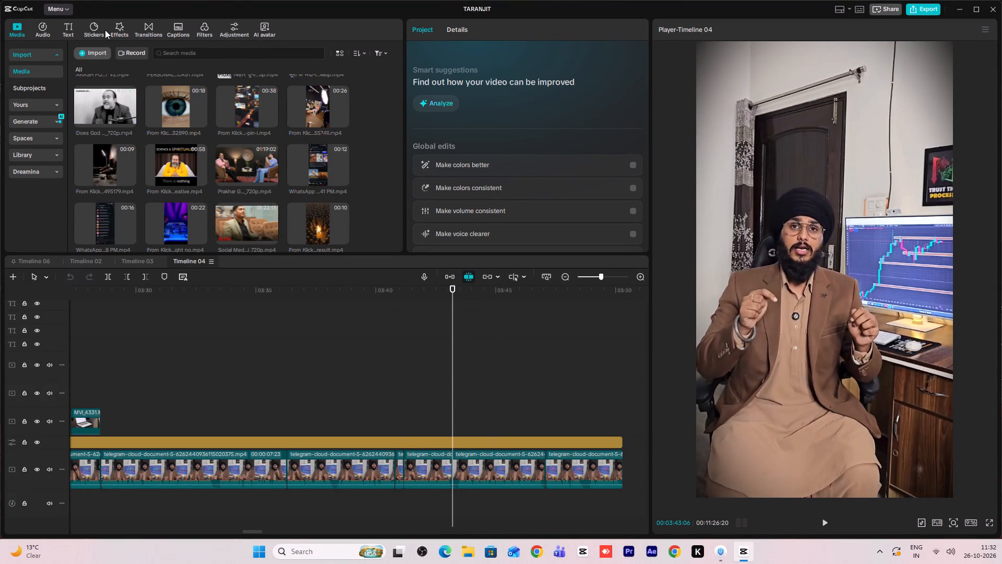
# Search the sticker library for "link in bio" using the suggested "link in bio stickers free creation en" query and browse the designs.
pyautogui.click(91, 28)
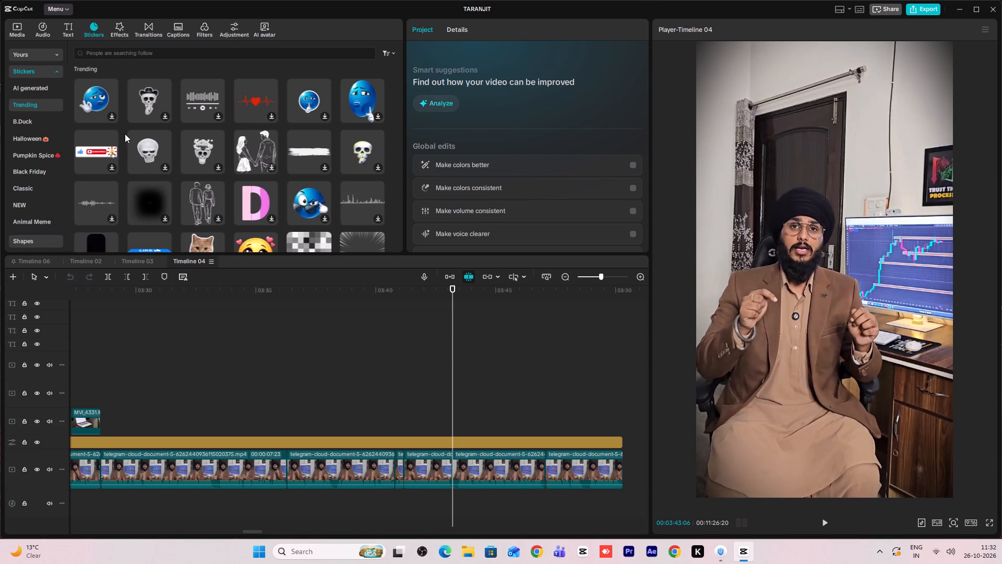
pyautogui.click(148, 55)
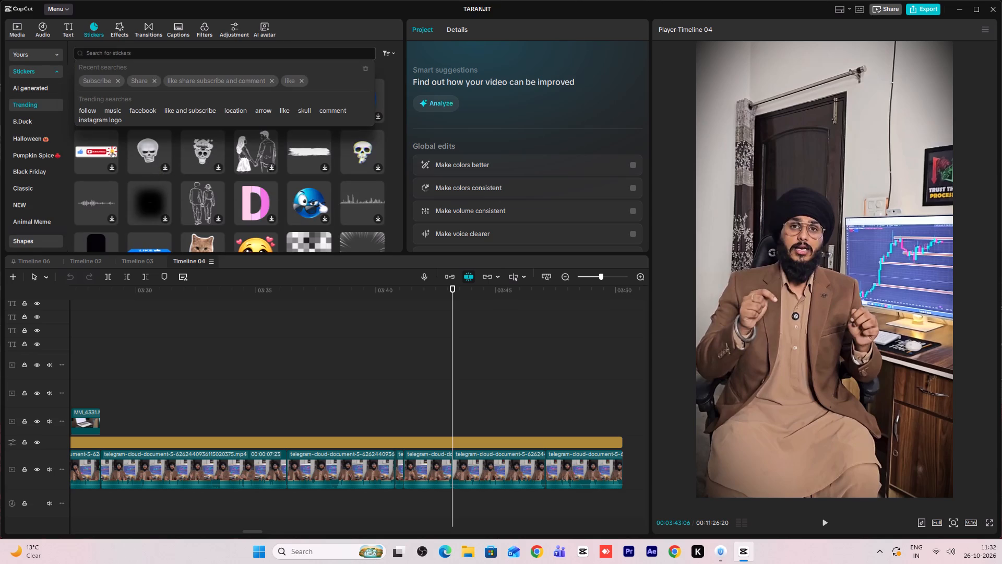
pyautogui.write('link in bio')
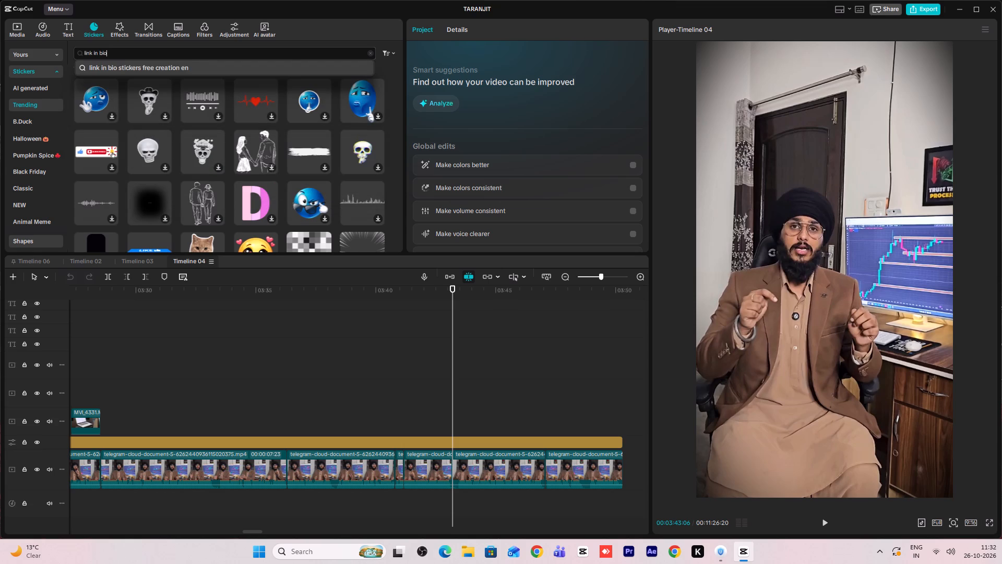
pyautogui.click(156, 68)
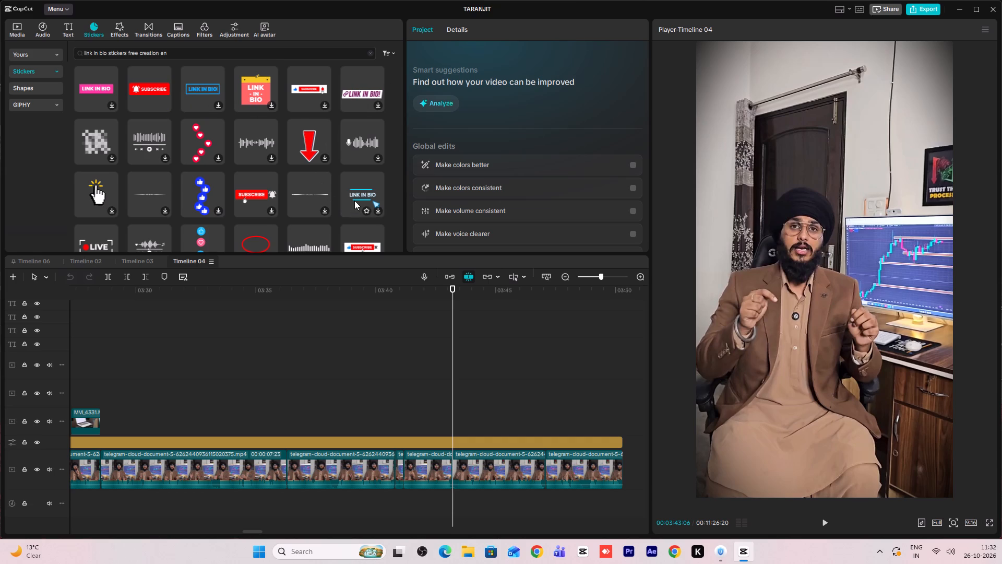
pyautogui.scroll(-1, 321, 197)
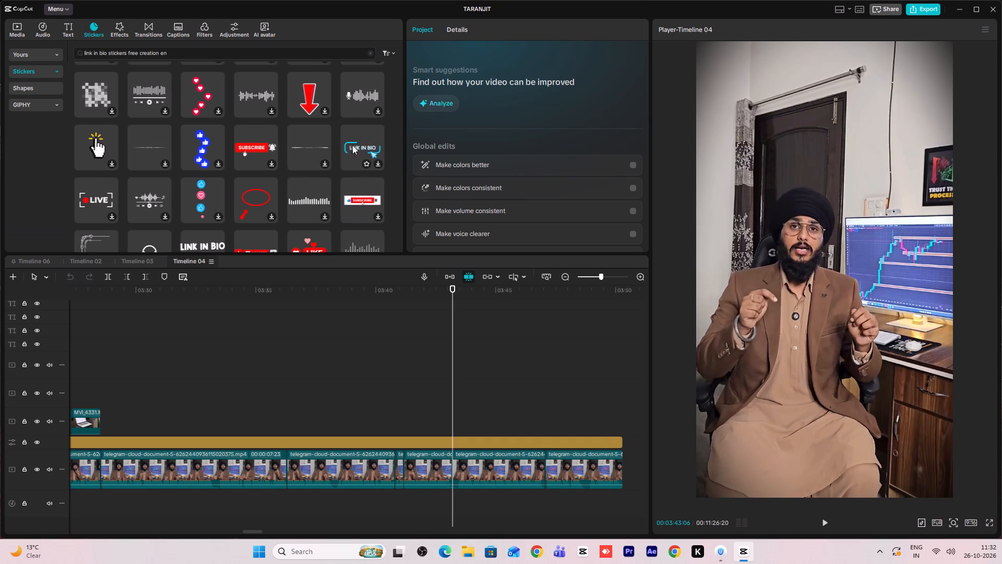
pyautogui.scroll(-2, 338, 159)
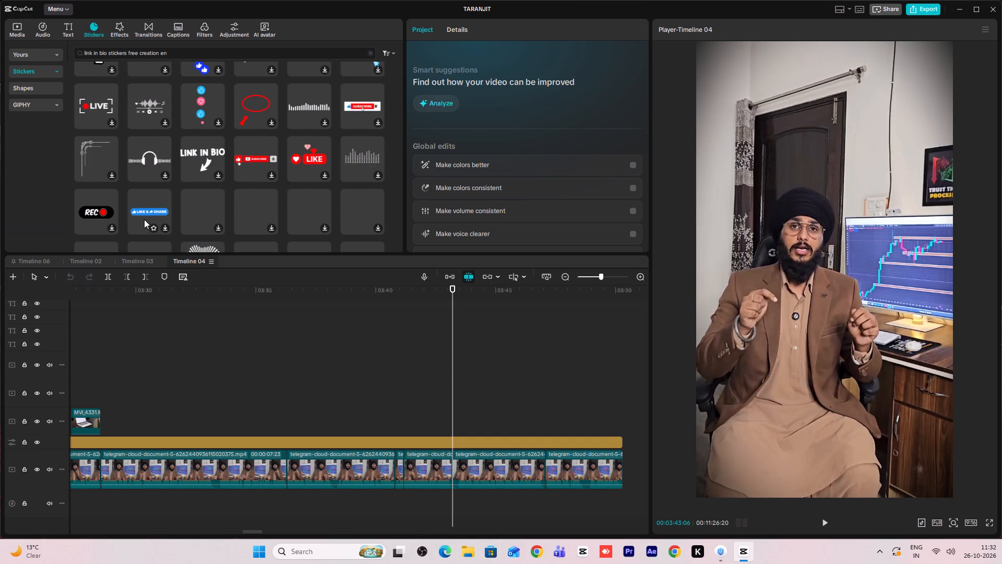
pyautogui.scroll(3, 164, 168)
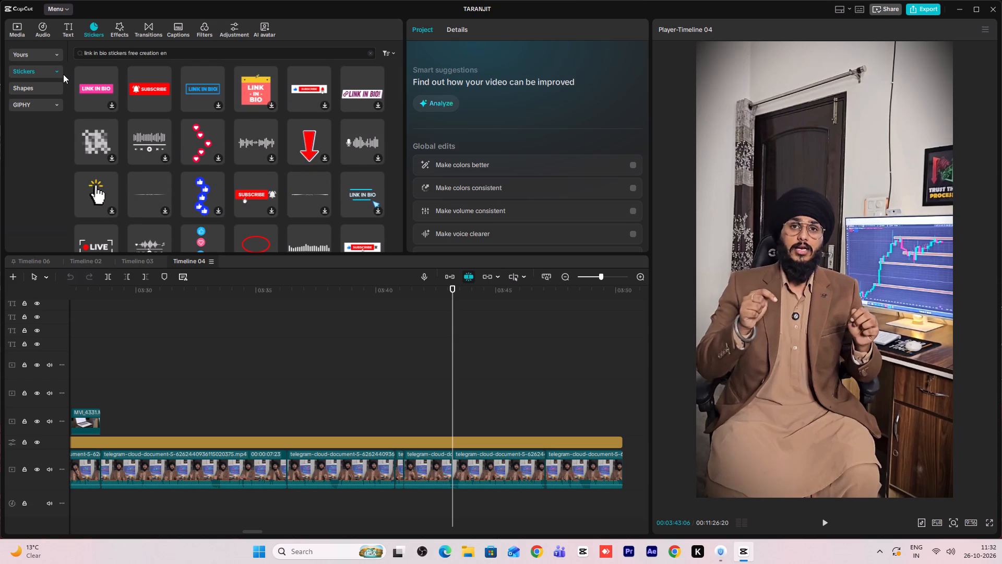
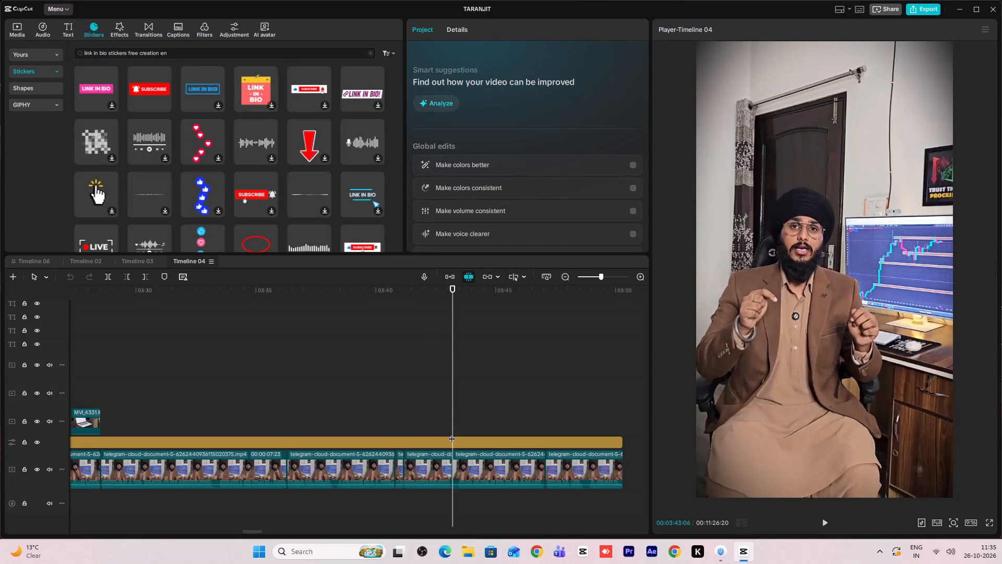
# Replay the talking-head footage just after the 03:43 cut and return the playhead to that cut.
pyautogui.press('space')
pyautogui.click(462, 389)
pyautogui.moveTo(462, 388); pyautogui.dragTo(459, 389)
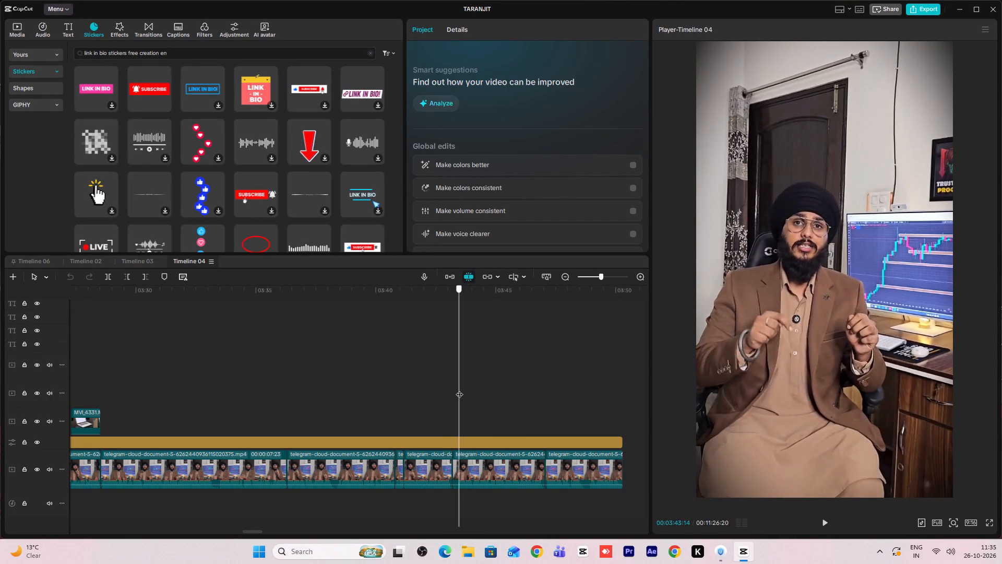
pyautogui.moveTo(459, 389); pyautogui.dragTo(455, 390)
pyautogui.press('space')
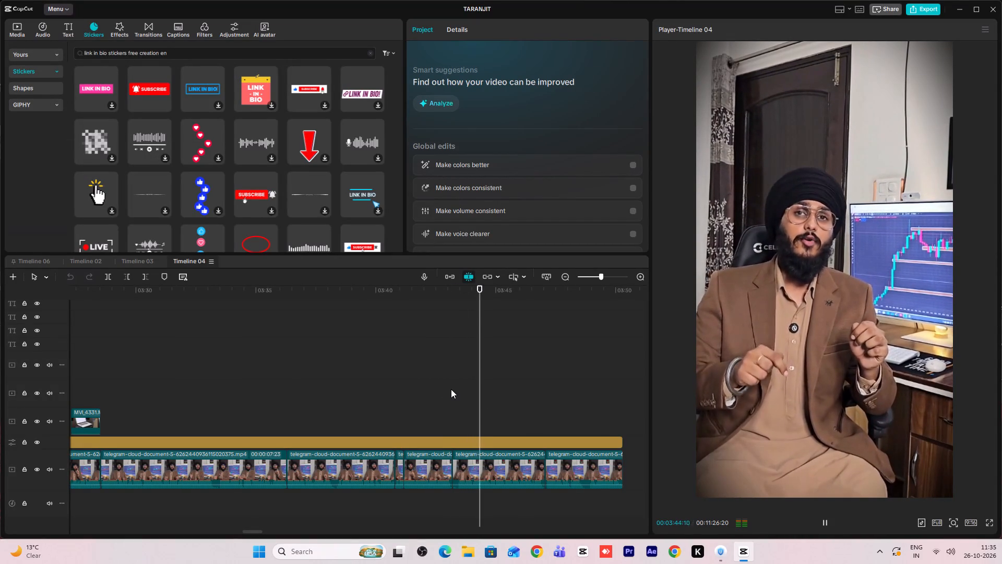
pyautogui.doubleClick(451, 389)
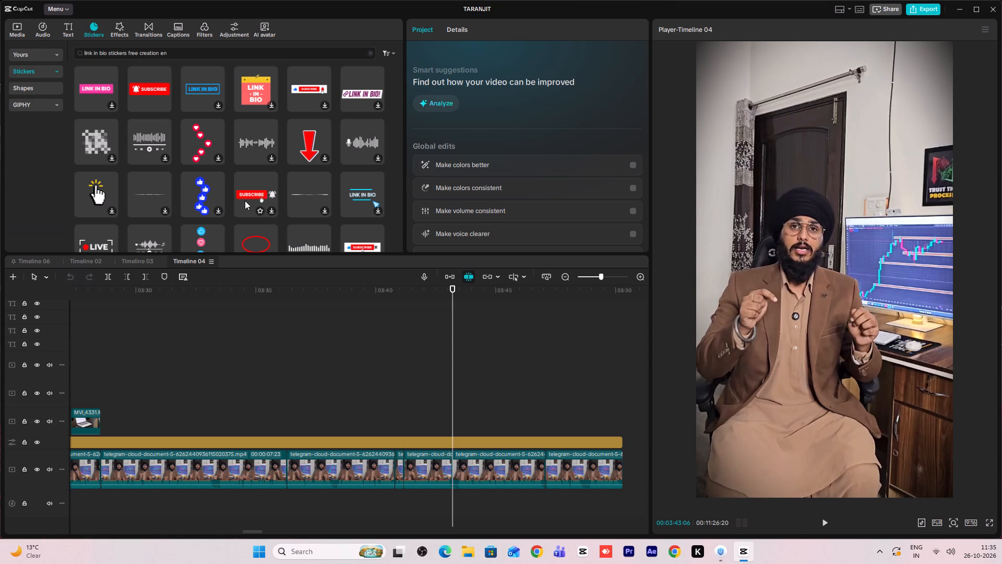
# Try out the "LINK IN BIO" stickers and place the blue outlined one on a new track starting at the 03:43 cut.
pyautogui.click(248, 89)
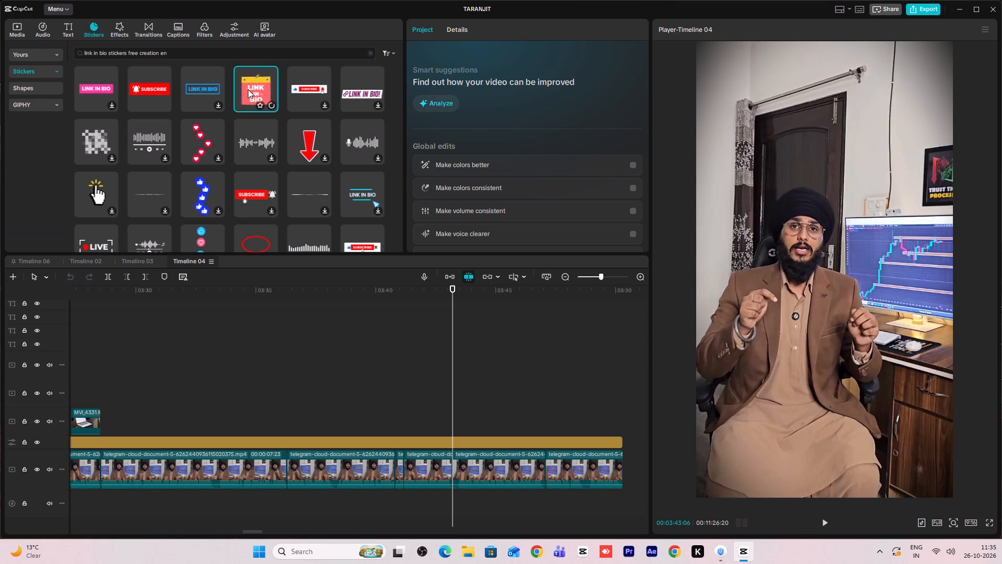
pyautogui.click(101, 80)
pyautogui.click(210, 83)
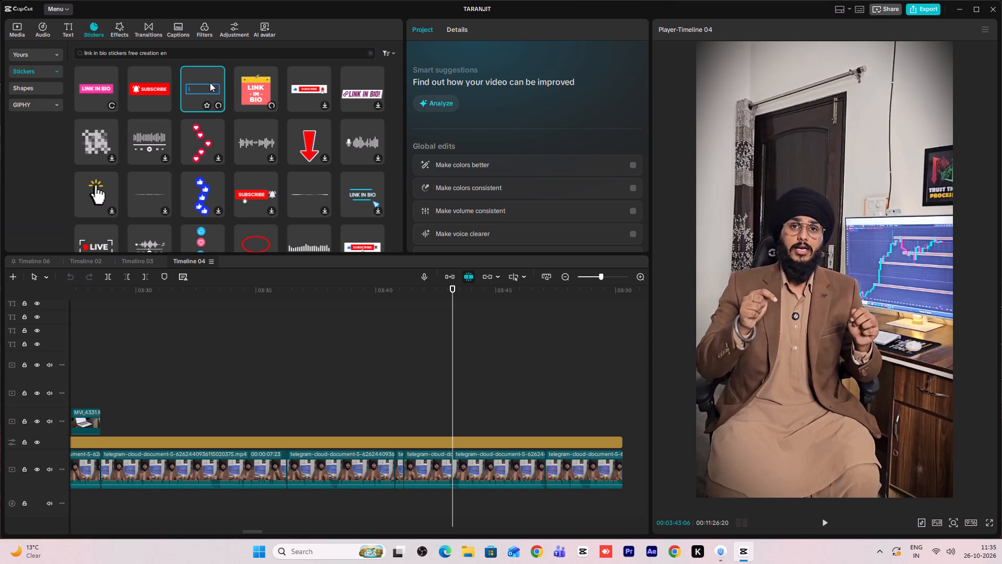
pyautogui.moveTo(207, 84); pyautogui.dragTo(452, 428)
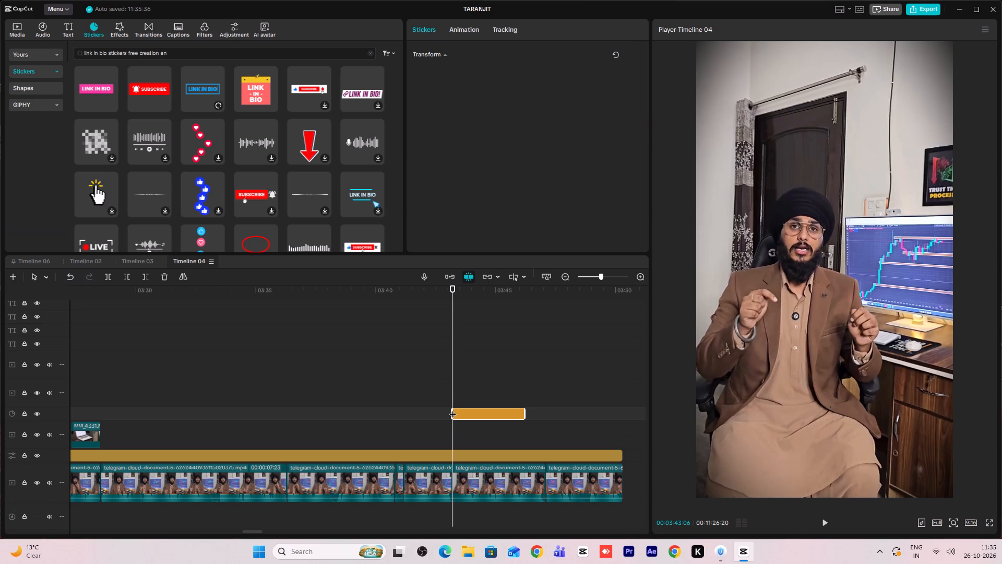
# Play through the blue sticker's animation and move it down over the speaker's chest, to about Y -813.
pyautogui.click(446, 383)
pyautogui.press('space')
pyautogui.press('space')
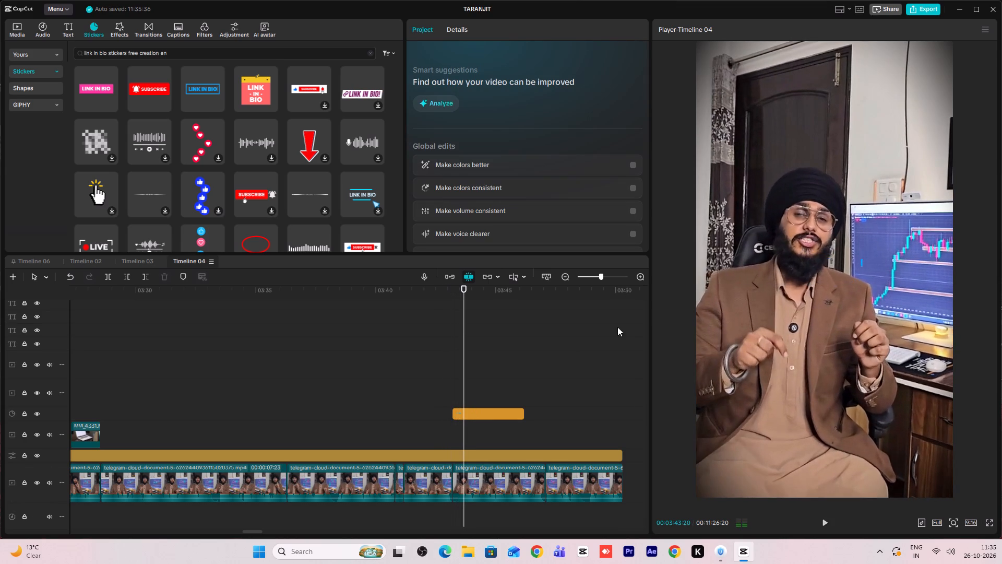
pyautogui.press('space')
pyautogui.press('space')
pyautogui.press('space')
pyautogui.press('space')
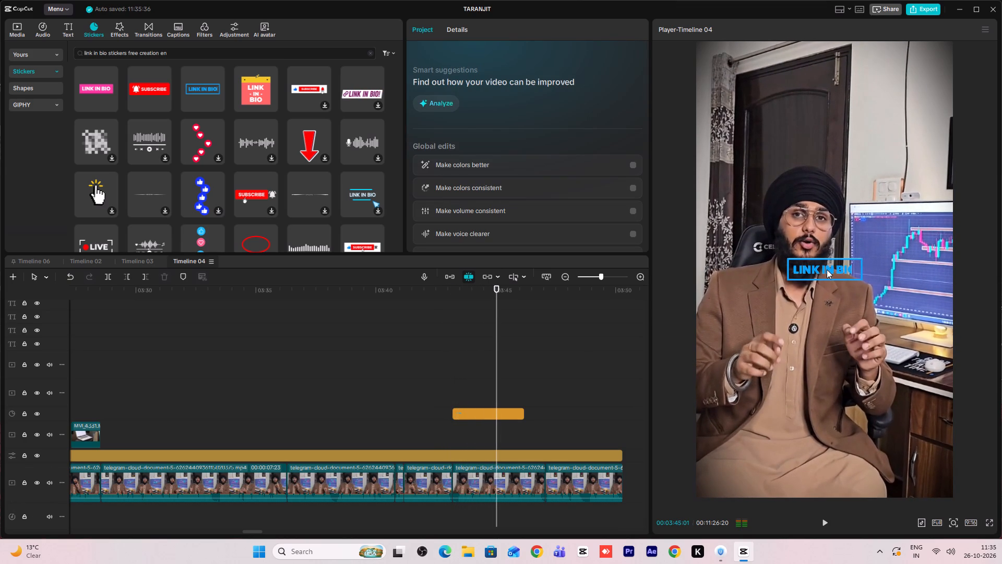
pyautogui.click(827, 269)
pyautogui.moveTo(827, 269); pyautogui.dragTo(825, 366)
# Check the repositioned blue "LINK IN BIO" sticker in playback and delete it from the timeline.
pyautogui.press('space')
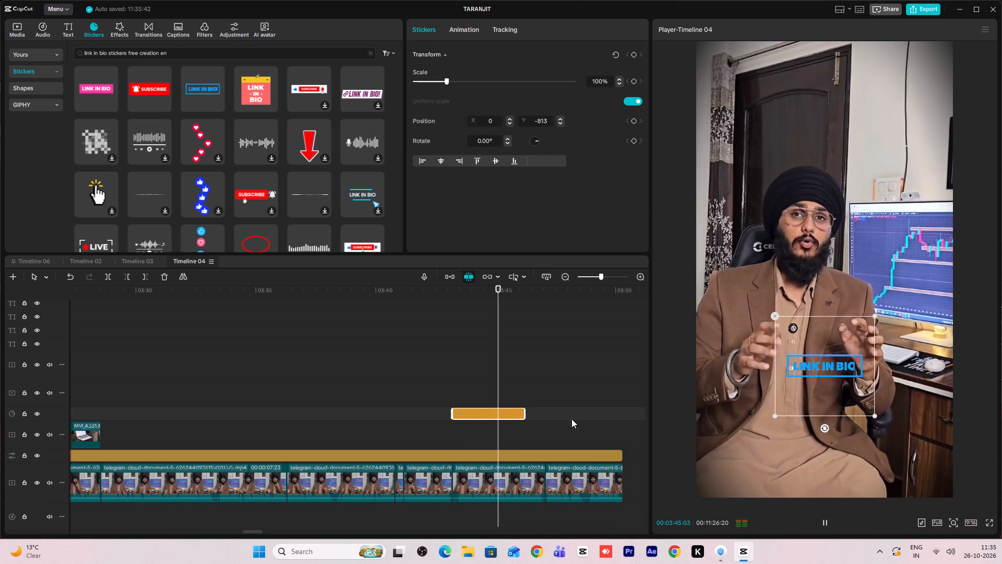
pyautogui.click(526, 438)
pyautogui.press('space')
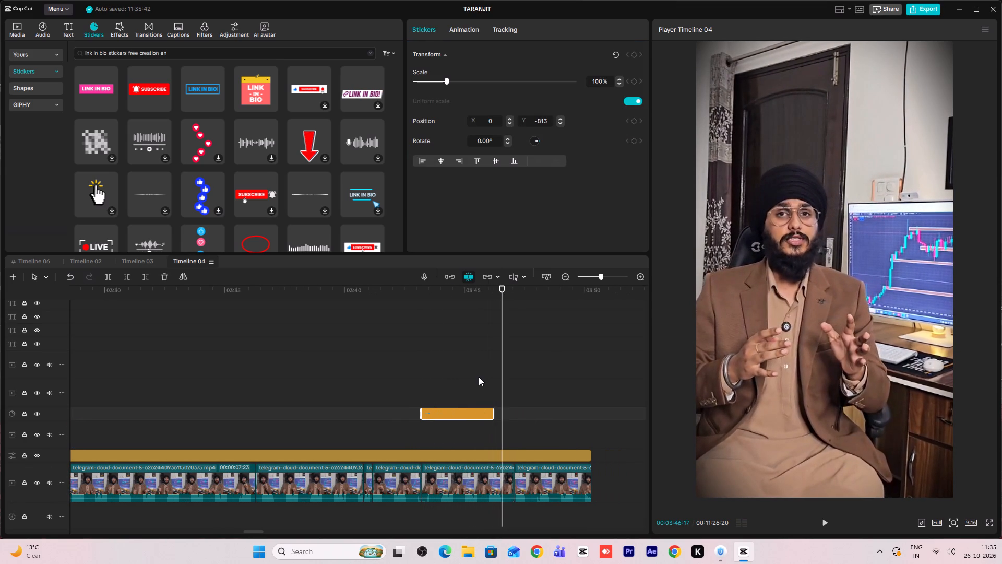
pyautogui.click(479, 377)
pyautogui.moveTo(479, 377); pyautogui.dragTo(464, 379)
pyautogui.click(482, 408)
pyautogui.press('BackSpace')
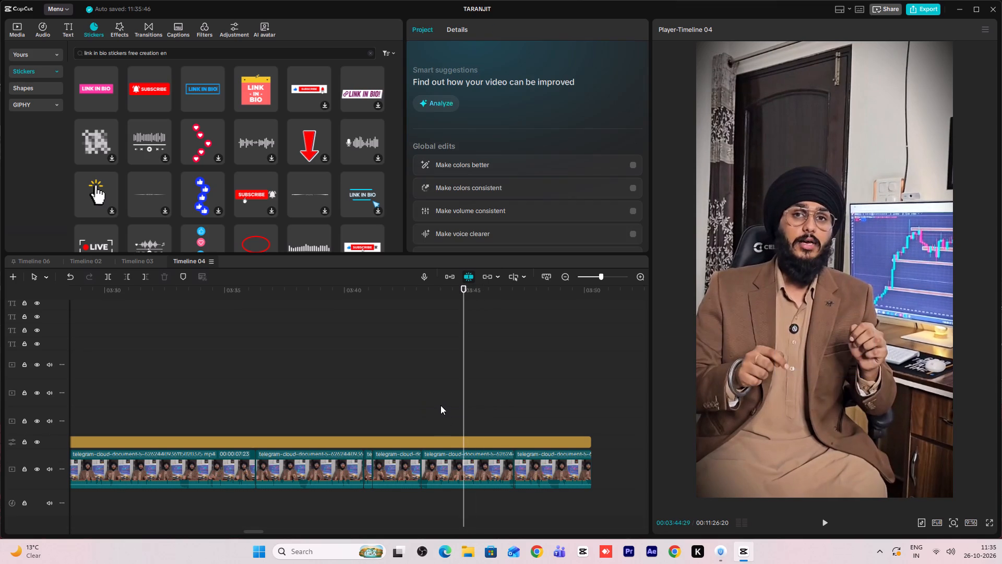
# Replay the start of the clip after the 03:43 cut several times and park the playhead back on the cut.
pyautogui.click(428, 393)
pyautogui.click(424, 390)
pyautogui.click(420, 390)
pyautogui.press('space')
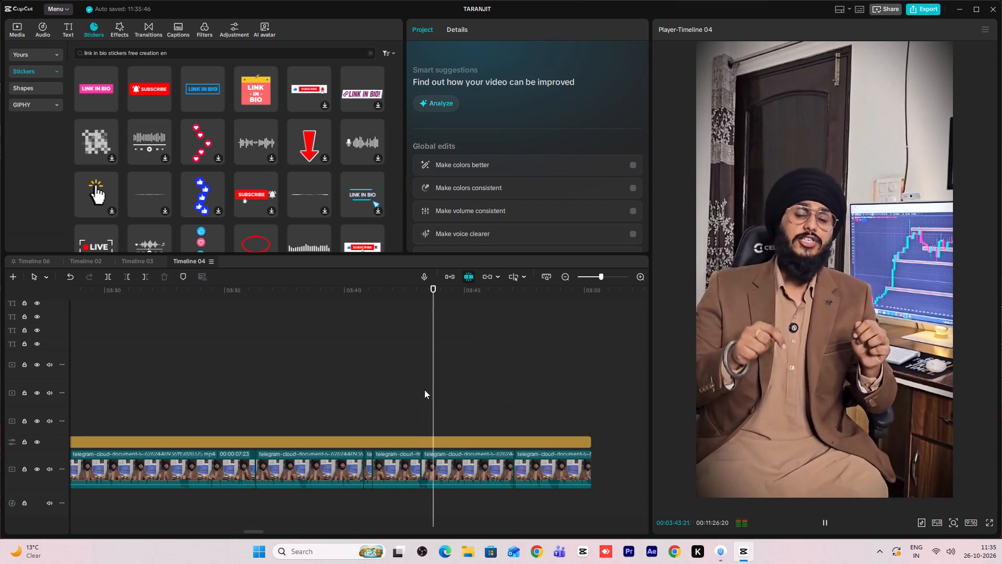
pyautogui.press('space')
pyautogui.click(427, 387)
pyautogui.moveTo(427, 387); pyautogui.dragTo(419, 387)
pyautogui.press('space')
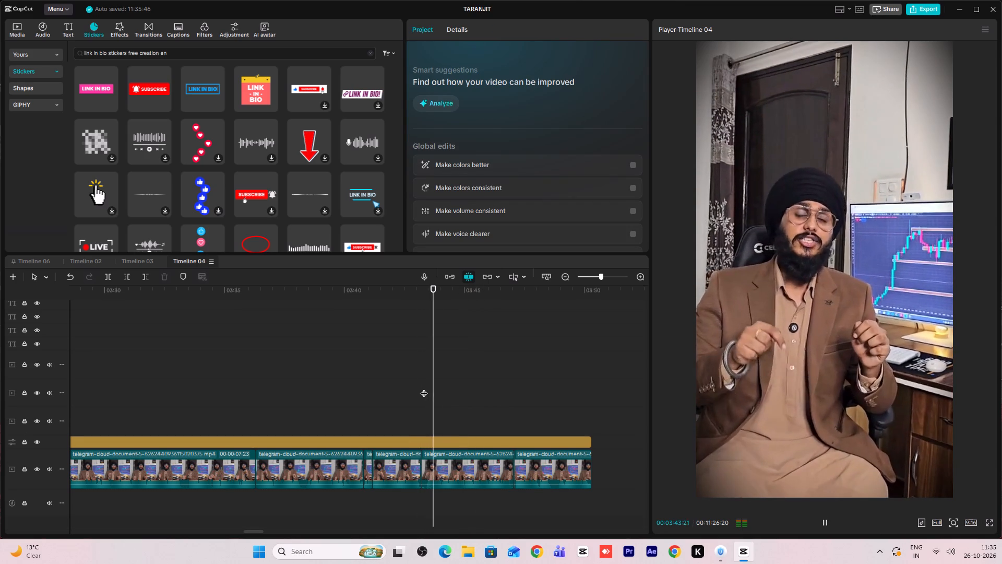
pyautogui.click(426, 389)
pyautogui.moveTo(426, 389); pyautogui.dragTo(421, 389)
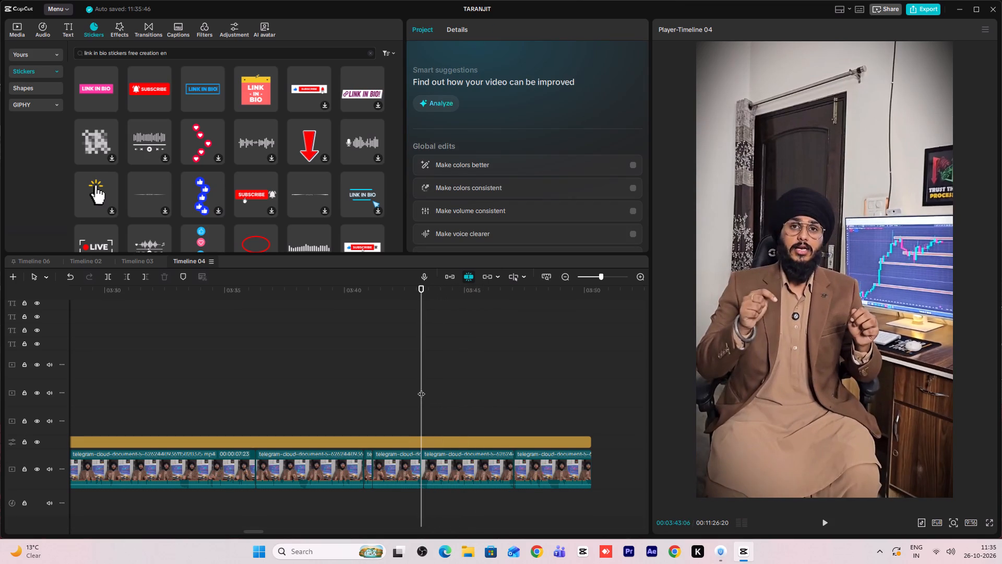
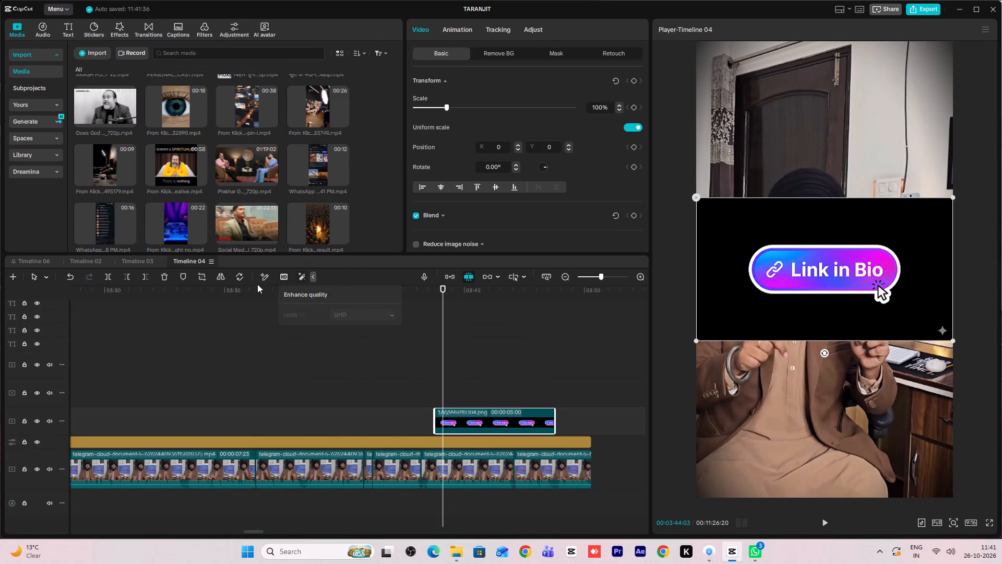
# Remove the black background from the purple "Link in Bio" image with Auto cutout.
pyautogui.click(313, 277)
pyautogui.click(301, 278)
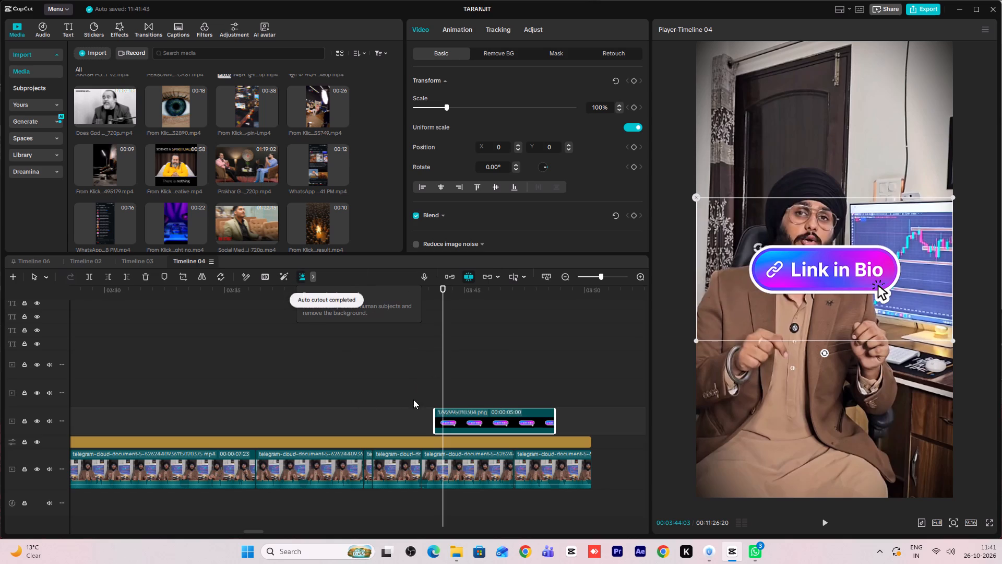
# Move the "Link in Bio" graphic down below the speaker's hands to about Y -969 and shrink it to about 59%.
pyautogui.click(427, 395)
pyautogui.press('space')
pyautogui.press('space')
pyautogui.moveTo(853, 281); pyautogui.dragTo(854, 422)
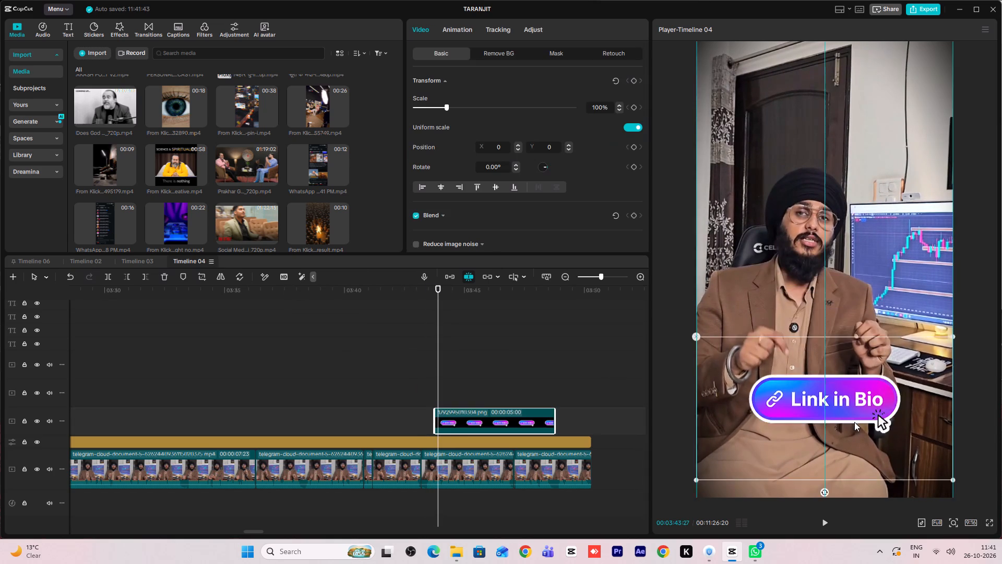
pyautogui.moveTo(854, 422); pyautogui.dragTo(855, 400)
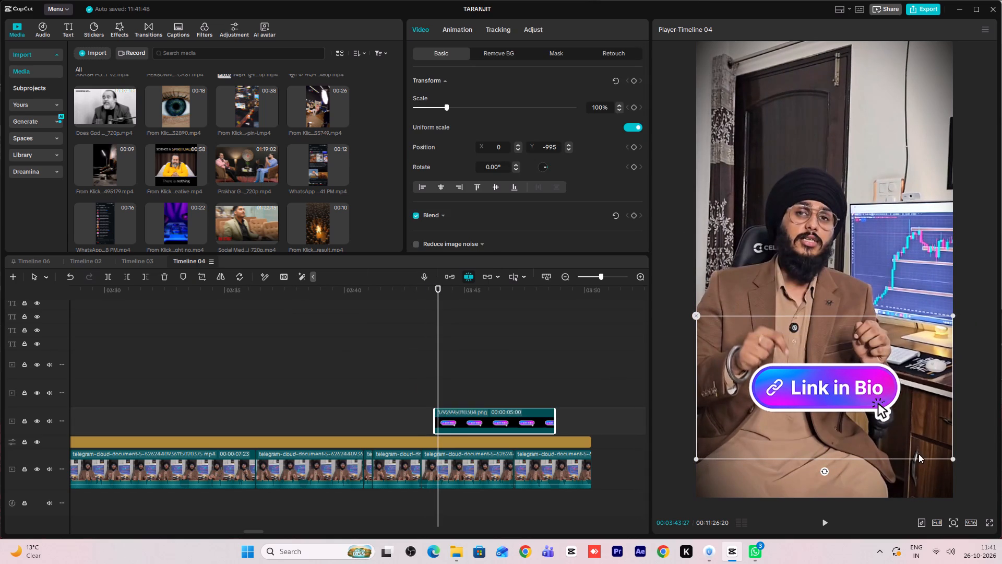
pyautogui.moveTo(951, 457); pyautogui.dragTo(872, 414)
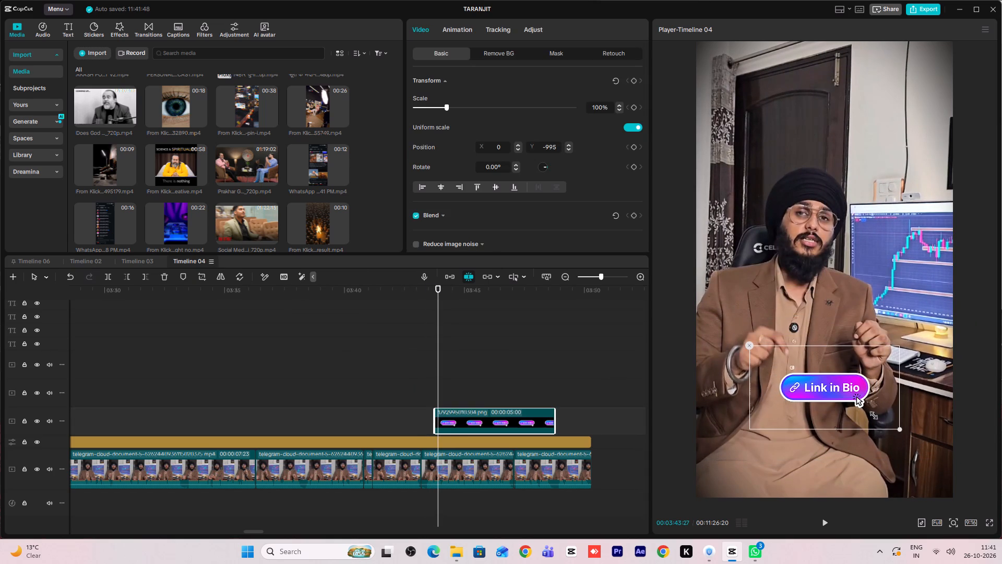
pyautogui.moveTo(872, 414); pyautogui.dragTo(866, 412)
pyautogui.click(850, 397)
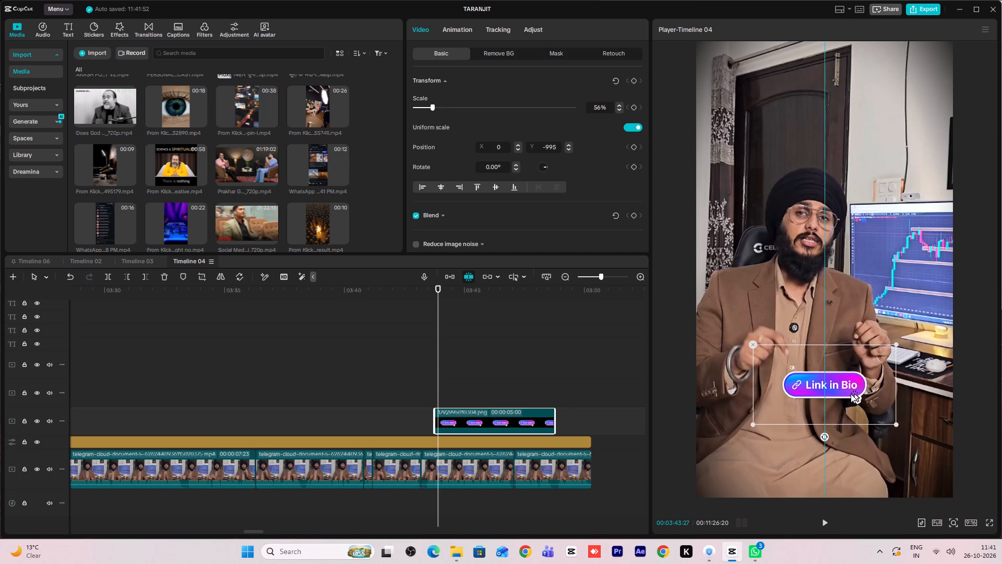
pyautogui.moveTo(899, 424); pyautogui.dragTo(903, 430)
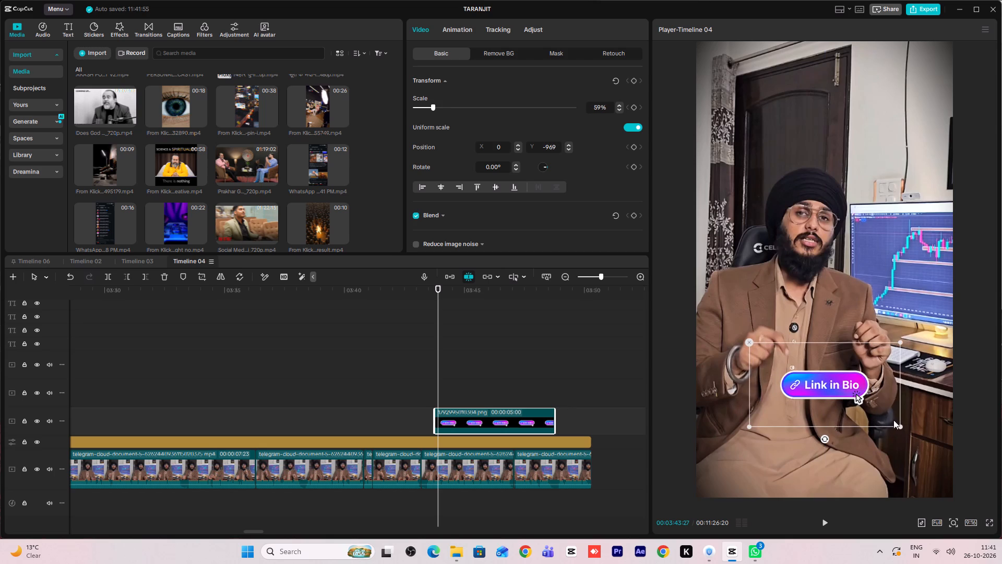
# Shift the "Link in Bio" clip earlier so it starts at the 03:43 cut and play back the result.
pyautogui.click(432, 397)
pyautogui.press('space')
pyautogui.press('space')
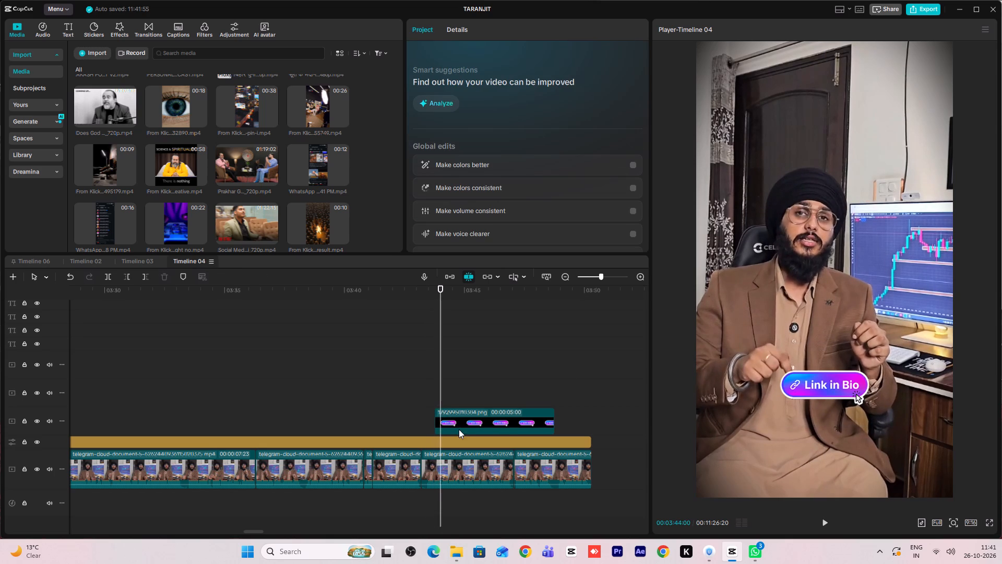
pyautogui.press('space')
pyautogui.press('space')
pyautogui.moveTo(456, 422); pyautogui.dragTo(444, 422)
pyautogui.click(400, 380)
pyautogui.press('space')
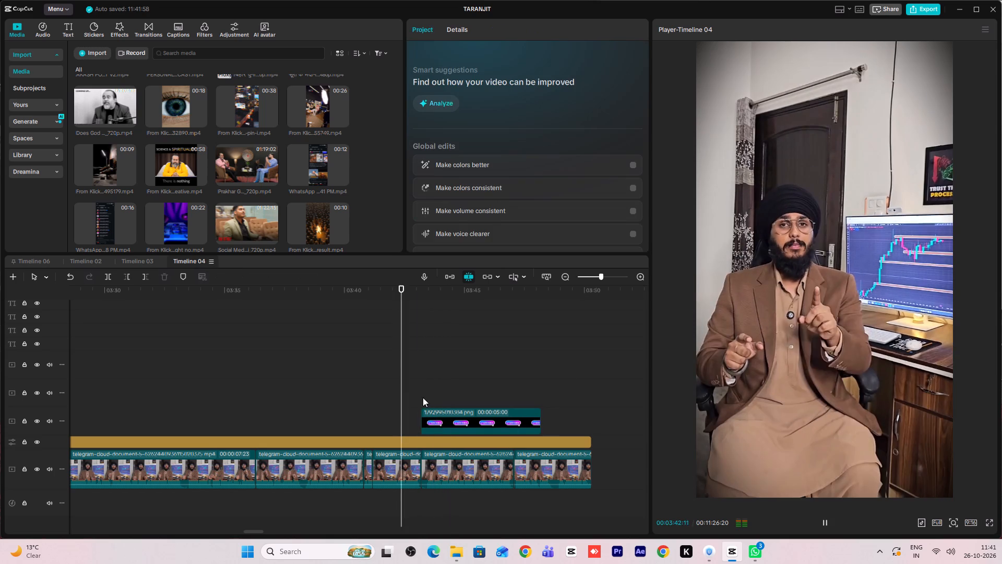
pyautogui.keyDown('ctrl'); pyautogui.scroll(8, 454, 475); pyautogui.keyUp('ctrl')
pyautogui.press('space')
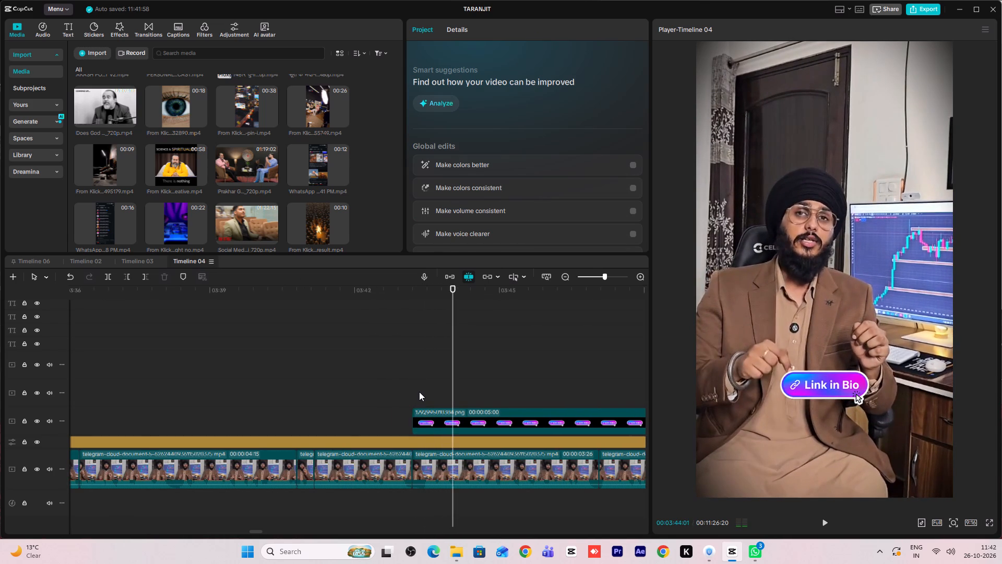
# Add a Scale keyframe of 1% to the "Link in Bio" graphic, aligned with the speaker clip's first zoom keyframe at 03:43:11.
pyautogui.doubleClick(417, 389)
pyautogui.click(432, 419)
pyautogui.click(440, 466)
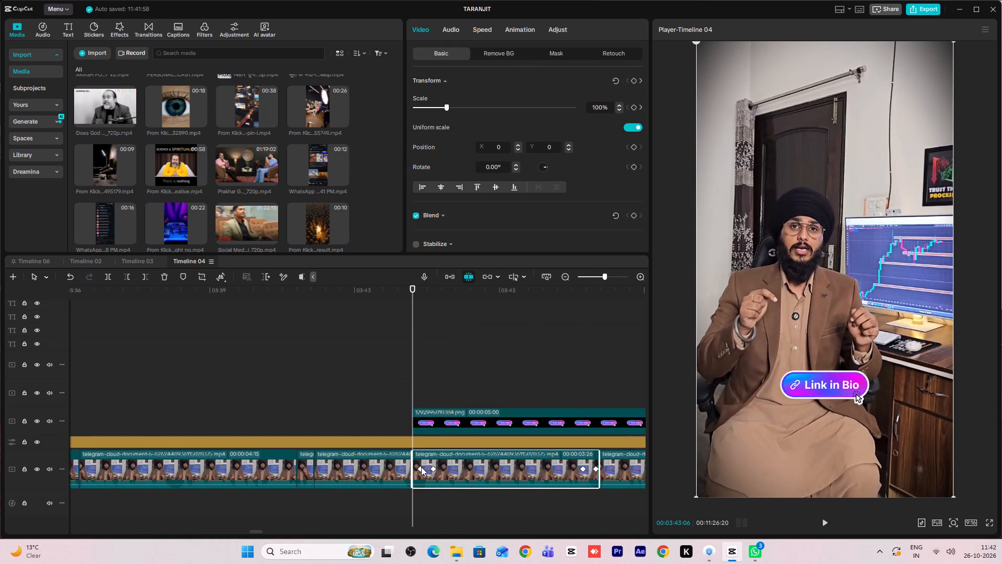
pyautogui.click(420, 469)
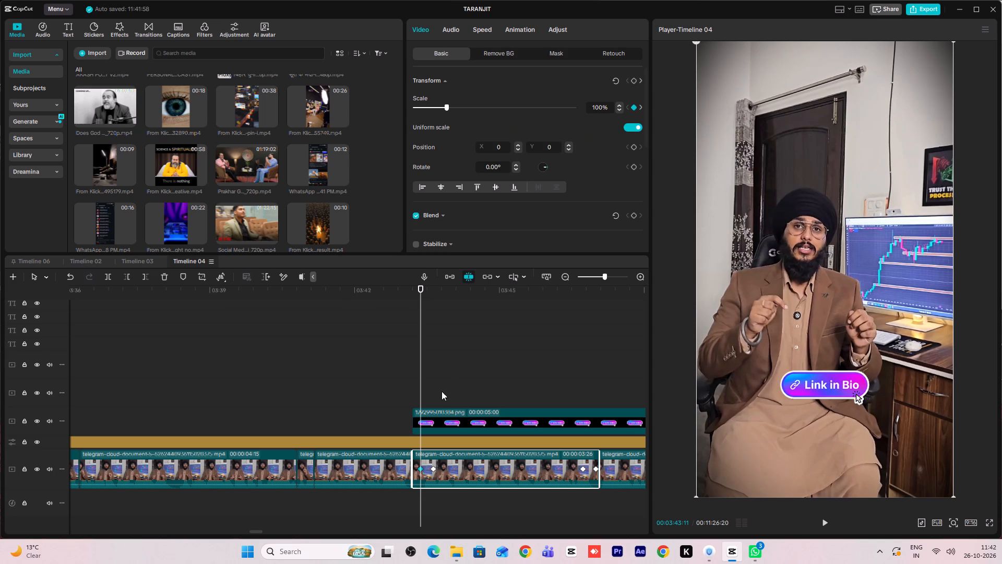
pyautogui.click(431, 419)
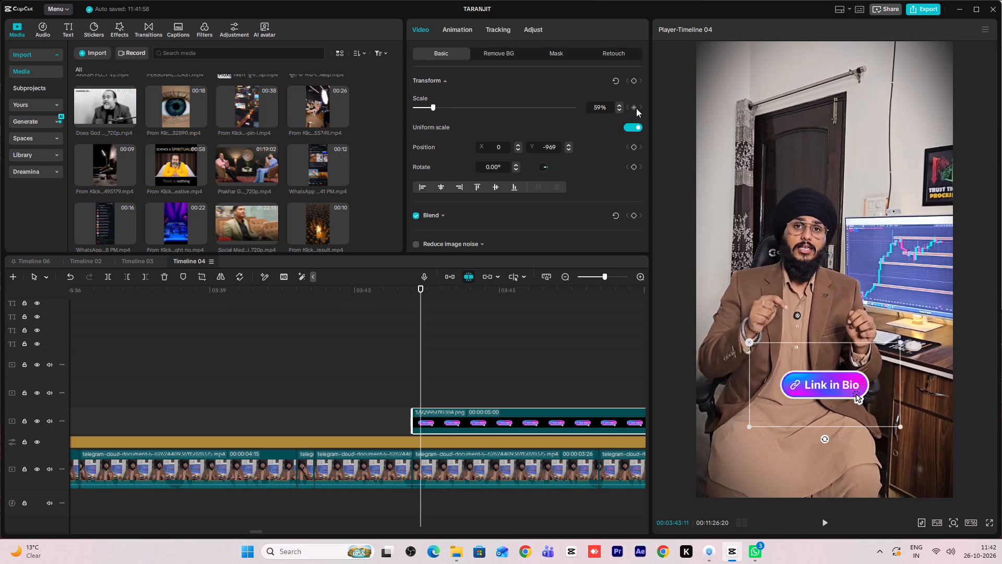
pyautogui.click(636, 108)
pyautogui.moveTo(432, 107); pyautogui.dragTo(394, 107)
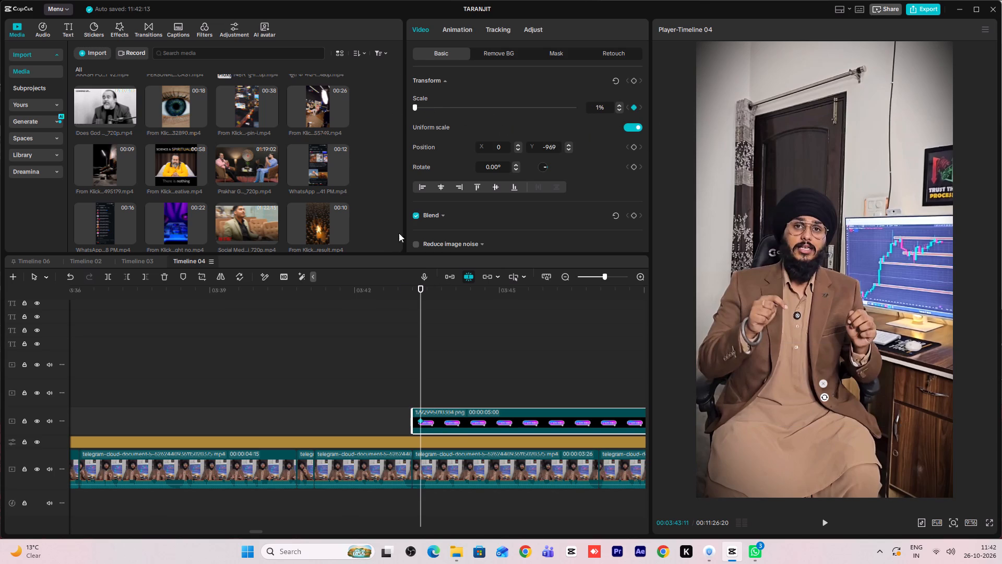
# Add a second Scale keyframe of about 58% to the graphic, aligned with the speaker clip's second zoom keyframe at 03:43:19.
pyautogui.click(454, 422)
pyautogui.click(460, 454)
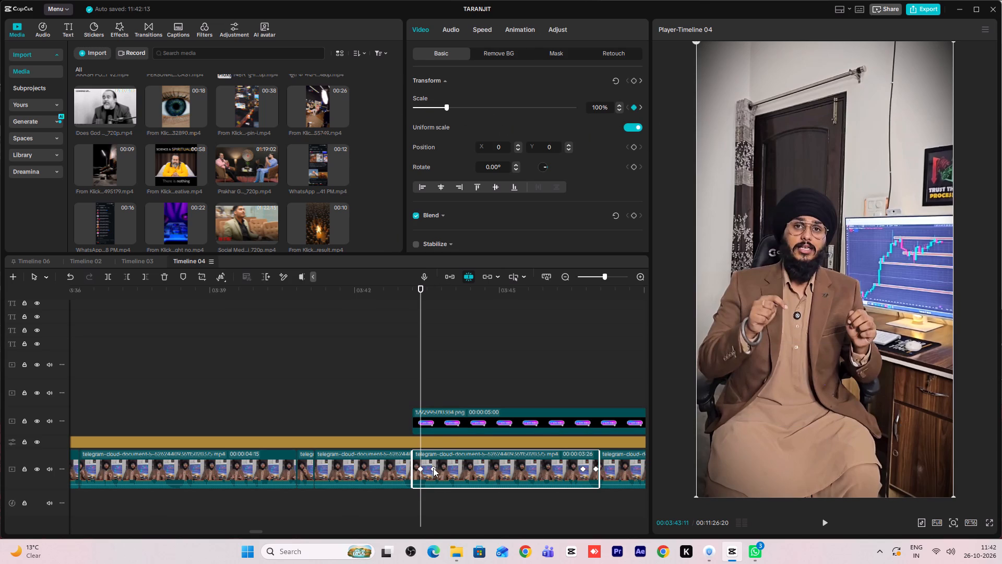
pyautogui.click(432, 468)
pyautogui.click(433, 424)
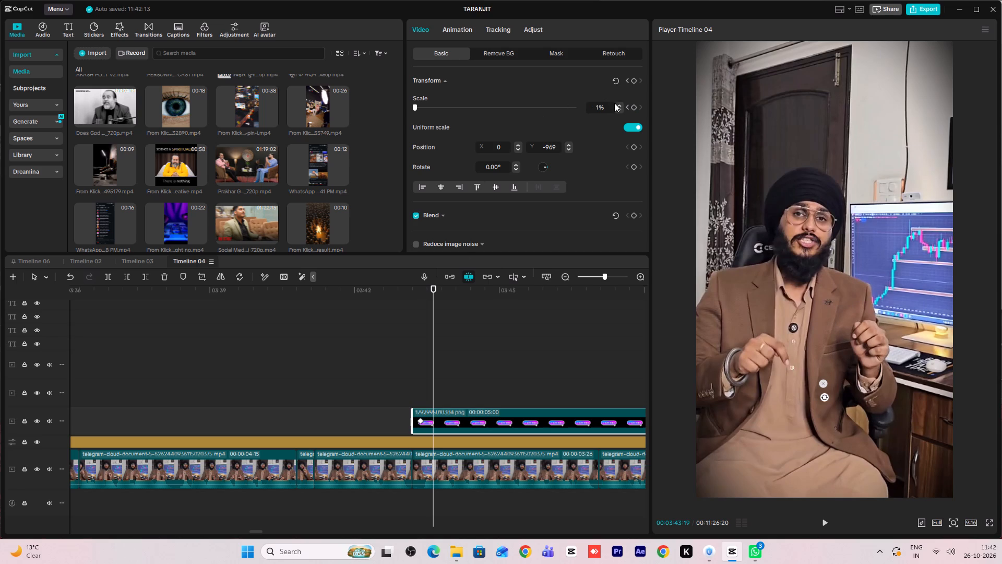
pyautogui.click(632, 109)
pyautogui.moveTo(415, 106); pyautogui.dragTo(433, 111)
# Replay the graphic's scale-up animation from the 03:43 cut several times to check its timing.
pyautogui.click(414, 396)
pyautogui.press('space')
pyautogui.press('space')
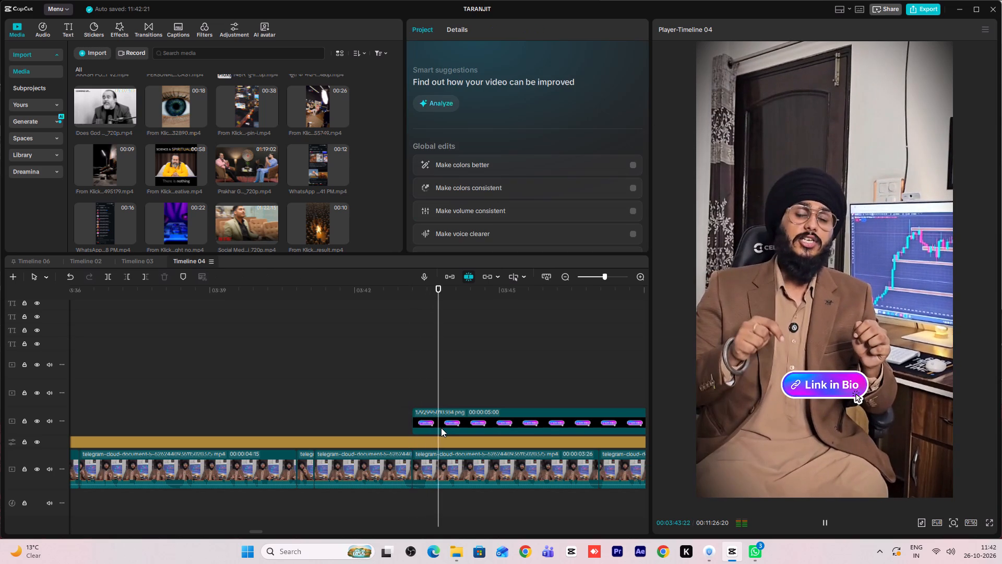
pyautogui.press('space')
pyautogui.press('space')
pyautogui.click(444, 423)
pyautogui.click(420, 389)
pyautogui.moveTo(420, 389); pyautogui.dragTo(414, 390)
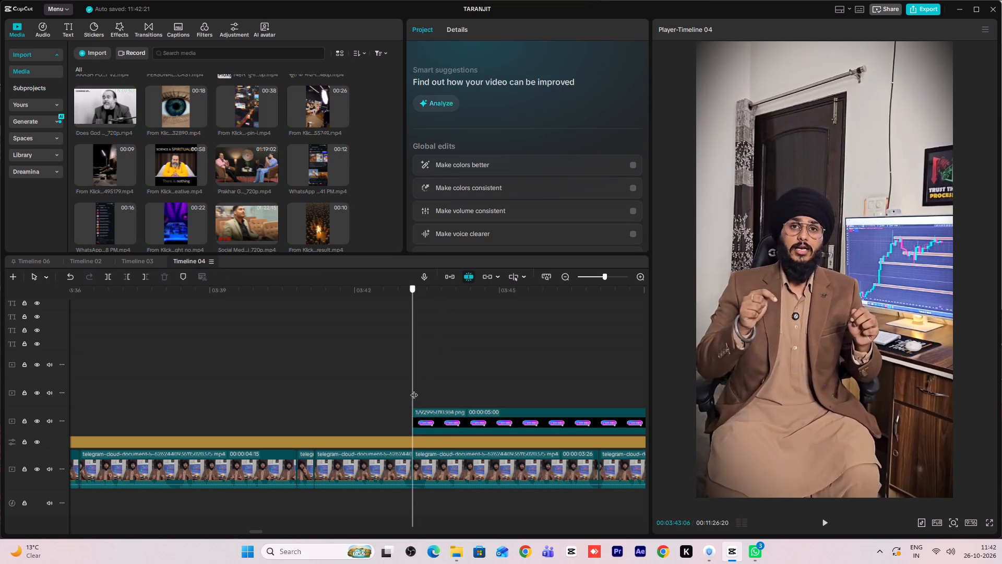
pyautogui.moveTo(414, 390); pyautogui.dragTo(413, 390)
pyautogui.press('space')
pyautogui.press('space')
pyautogui.press('space')
pyautogui.keyDown('ctrl'); pyautogui.scroll(-2, 522, 429); pyautogui.keyUp('ctrl')
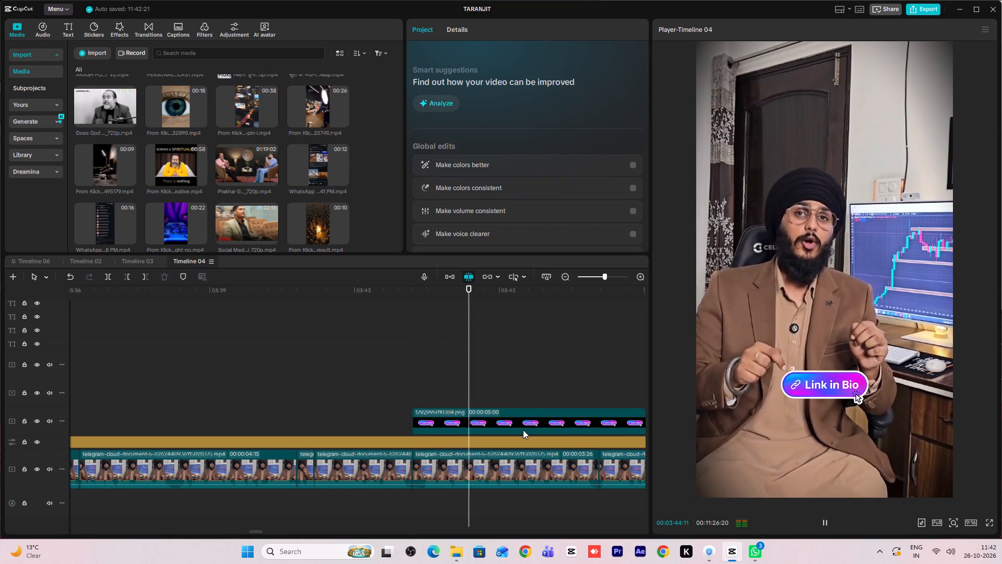
pyautogui.keyDown('ctrl'); pyautogui.scroll(-2, 523, 430); pyautogui.keyUp('ctrl')
pyautogui.keyDown('ctrl'); pyautogui.scroll(3, 523, 430); pyautogui.keyUp('ctrl')
pyautogui.press('space')
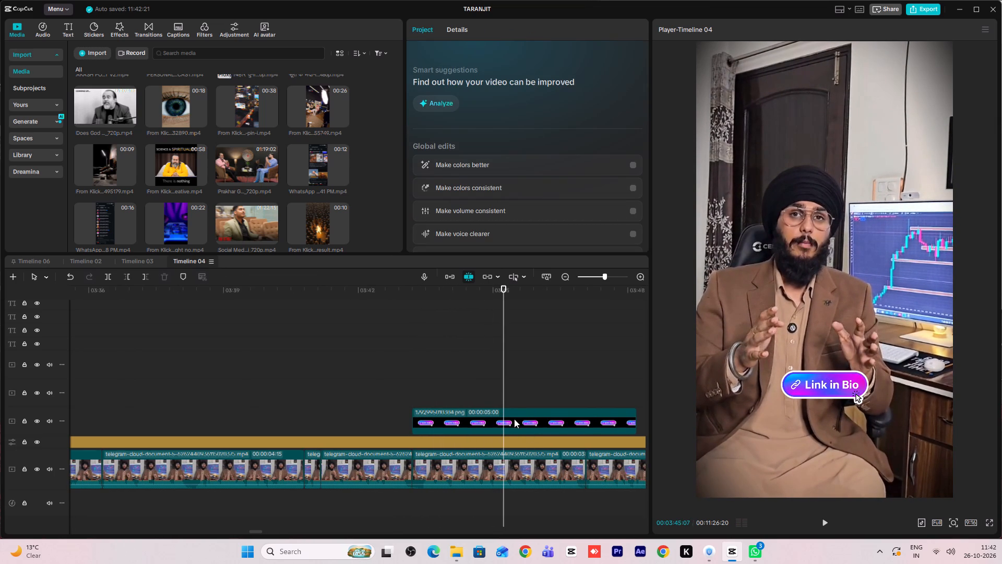
# Play through the rest of the "Link in Bio" clip around 03:46 to judge where the graphic should end.
pyautogui.press('space')
pyautogui.moveTo(529, 415); pyautogui.dragTo(518, 458)
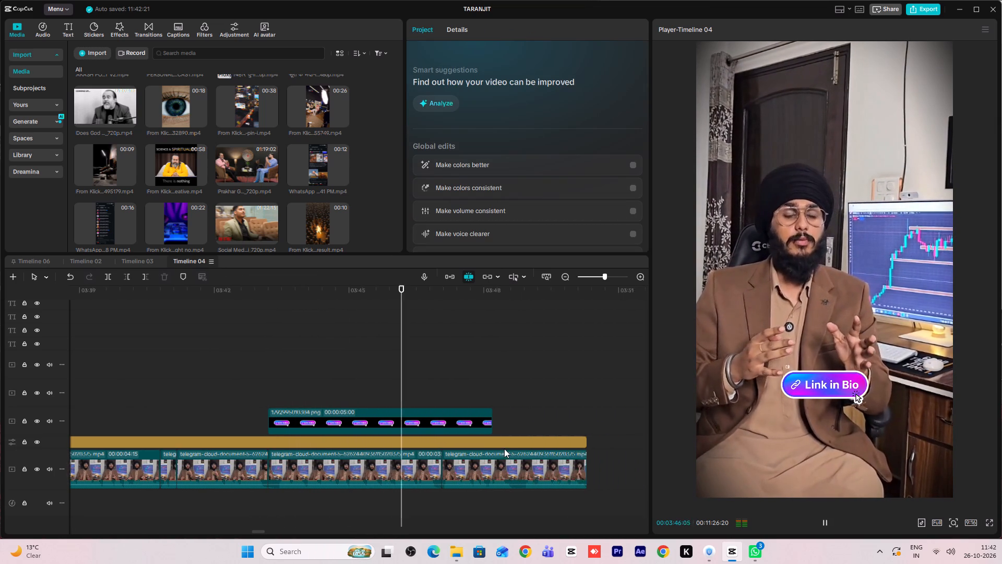
pyautogui.click(504, 449)
pyautogui.press('space')
pyautogui.moveTo(386, 385); pyautogui.dragTo(319, 378)
pyautogui.press('space')
pyautogui.press('space')
pyautogui.press('space')
pyautogui.press('space')
pyautogui.press('space')
pyautogui.press('space')
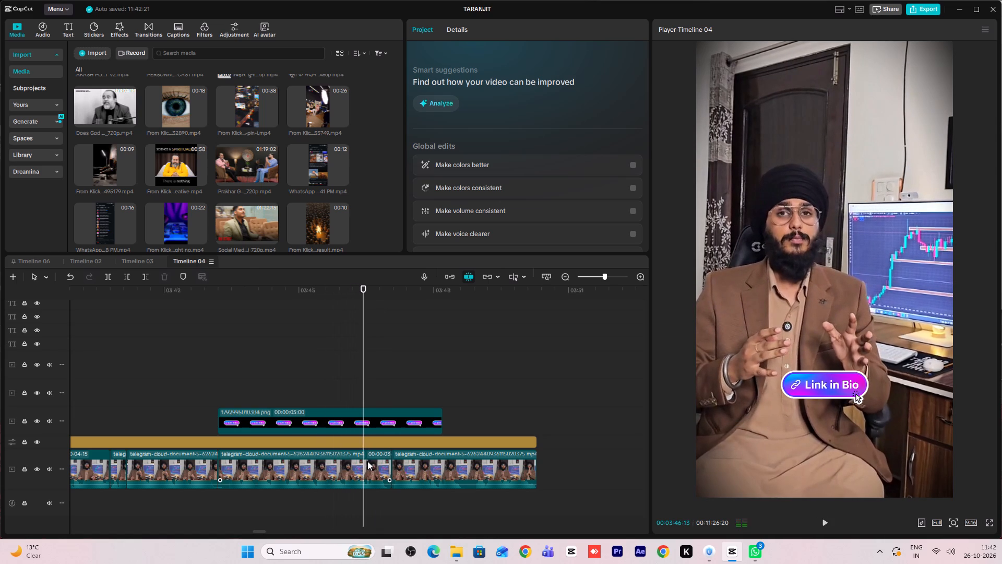
pyautogui.click(367, 461)
pyautogui.press('space')
pyautogui.press('space')
pyautogui.press('space')
pyautogui.press('space')
# Split the "Link in Bio" clip at the speaker clip's zoom-out keyframe at 03:46:22 and delete the remainder.
pyautogui.click(376, 467)
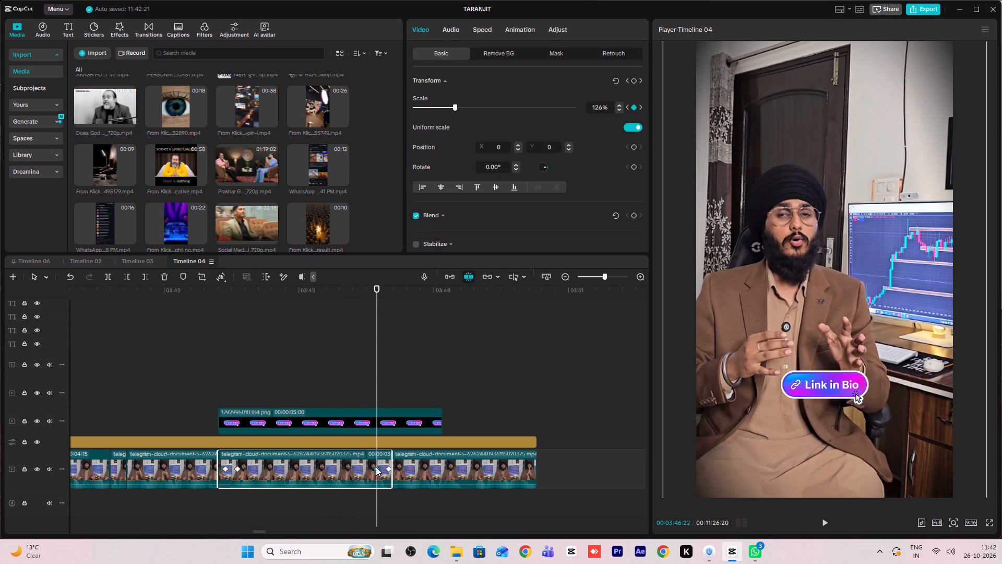
pyautogui.click(378, 416)
pyautogui.hotkey('ctrl', 'b')
pyautogui.press('BackSpace')
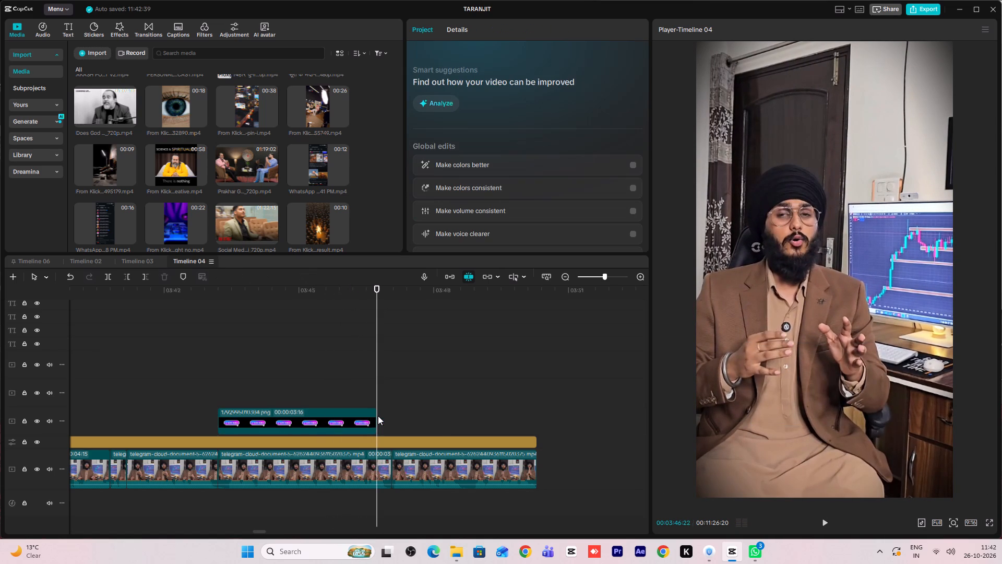
# Play back the section from the 03:43 cut past 03:47 to check the trimmed graphic.
pyautogui.press('space')
pyautogui.keyDown('ctrl'); pyautogui.scroll(-5, 384, 459); pyautogui.keyUp('ctrl')
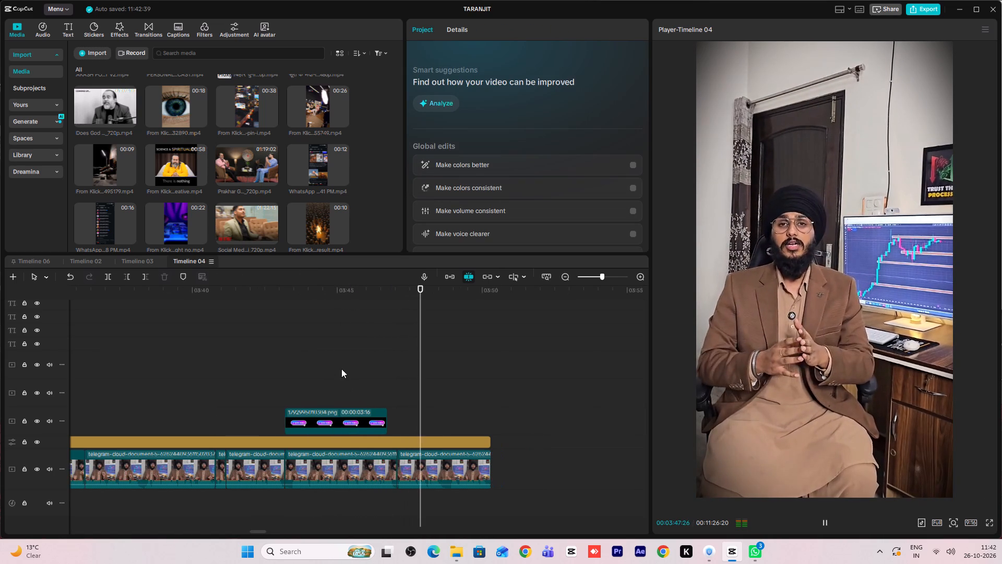
pyautogui.click(341, 369)
pyautogui.moveTo(341, 369); pyautogui.dragTo(282, 359)
pyautogui.press('space')
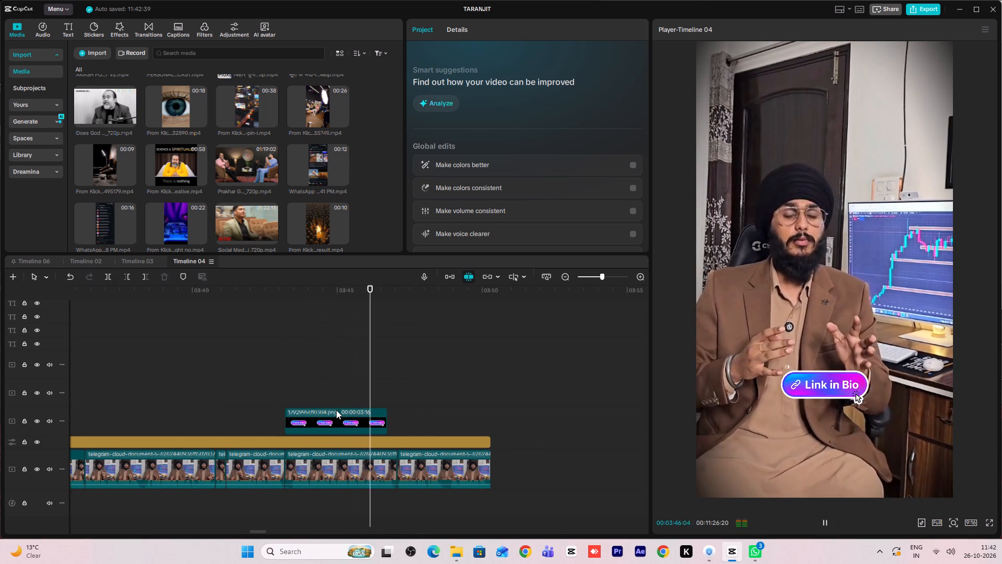
pyautogui.press('space')
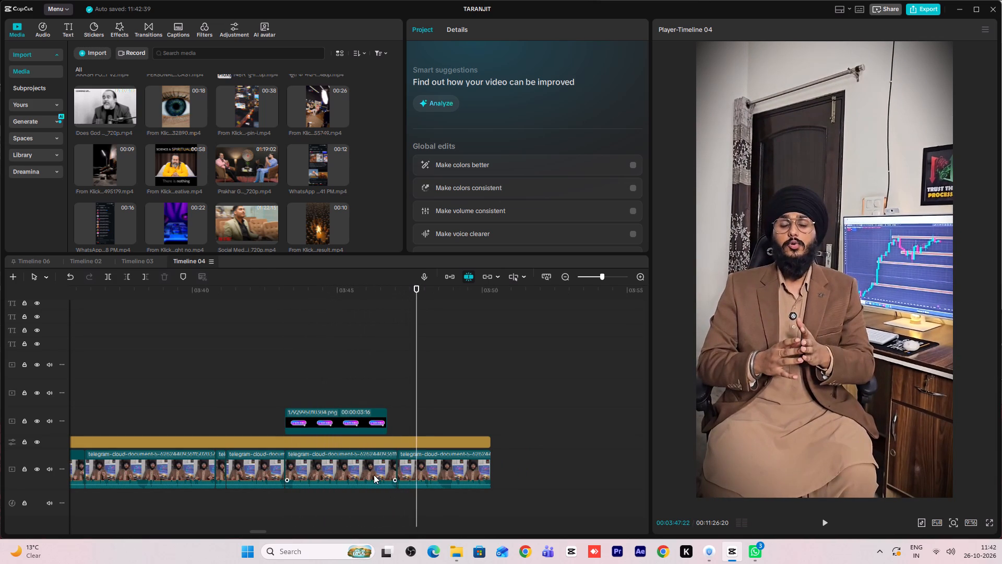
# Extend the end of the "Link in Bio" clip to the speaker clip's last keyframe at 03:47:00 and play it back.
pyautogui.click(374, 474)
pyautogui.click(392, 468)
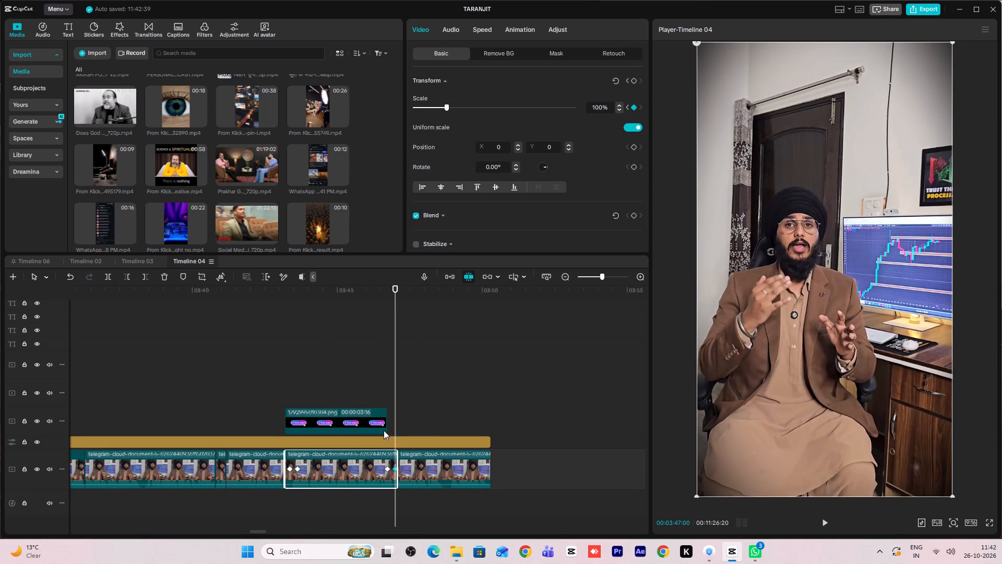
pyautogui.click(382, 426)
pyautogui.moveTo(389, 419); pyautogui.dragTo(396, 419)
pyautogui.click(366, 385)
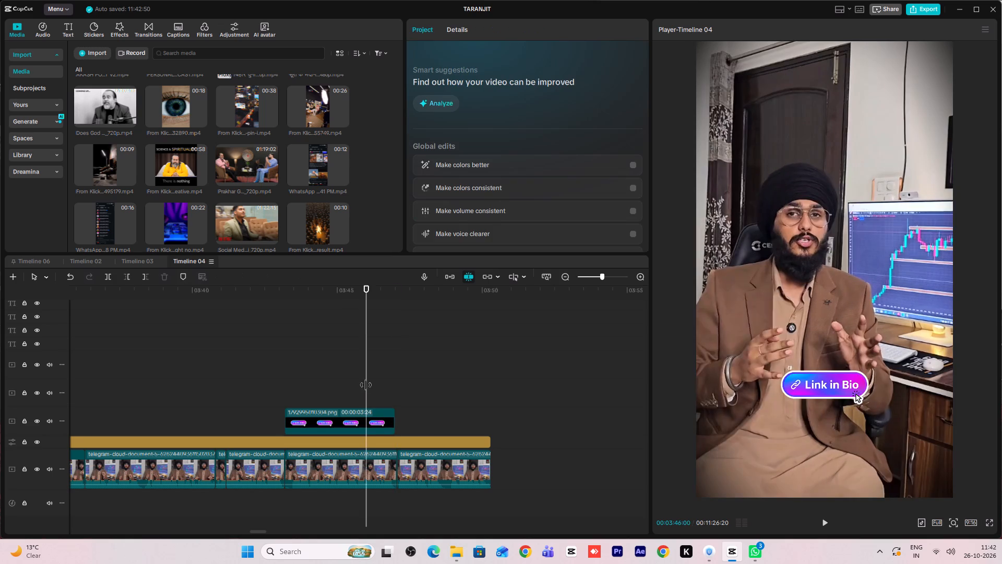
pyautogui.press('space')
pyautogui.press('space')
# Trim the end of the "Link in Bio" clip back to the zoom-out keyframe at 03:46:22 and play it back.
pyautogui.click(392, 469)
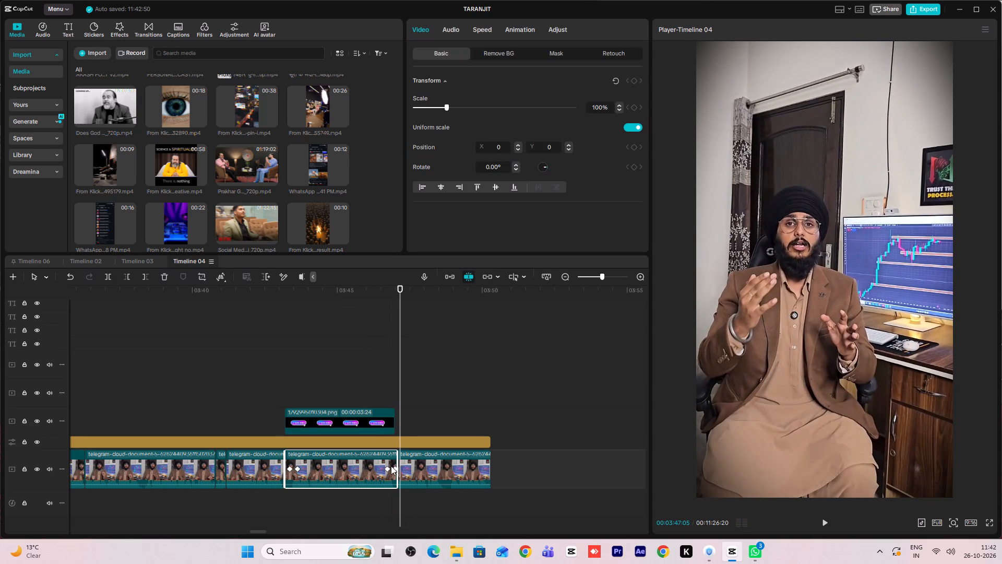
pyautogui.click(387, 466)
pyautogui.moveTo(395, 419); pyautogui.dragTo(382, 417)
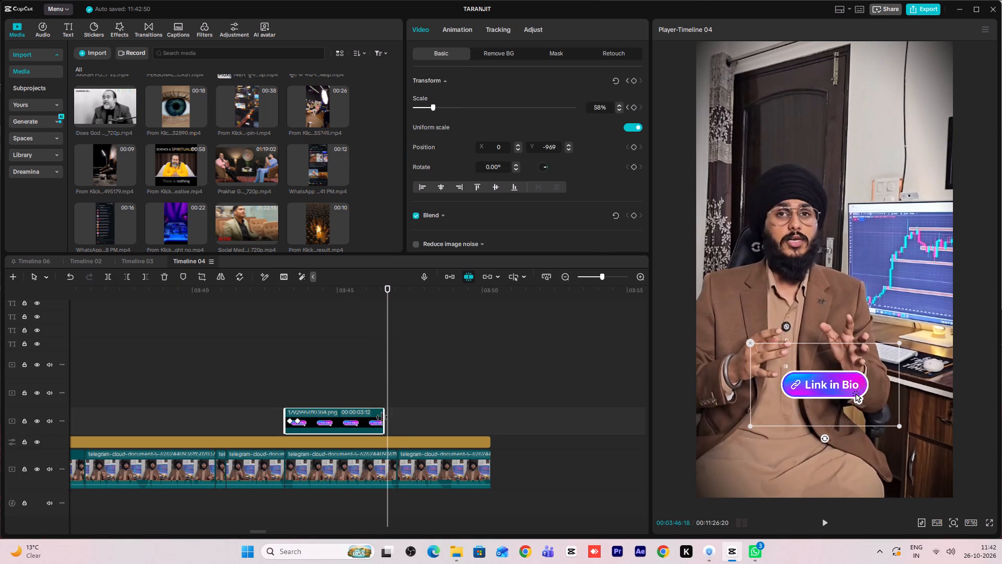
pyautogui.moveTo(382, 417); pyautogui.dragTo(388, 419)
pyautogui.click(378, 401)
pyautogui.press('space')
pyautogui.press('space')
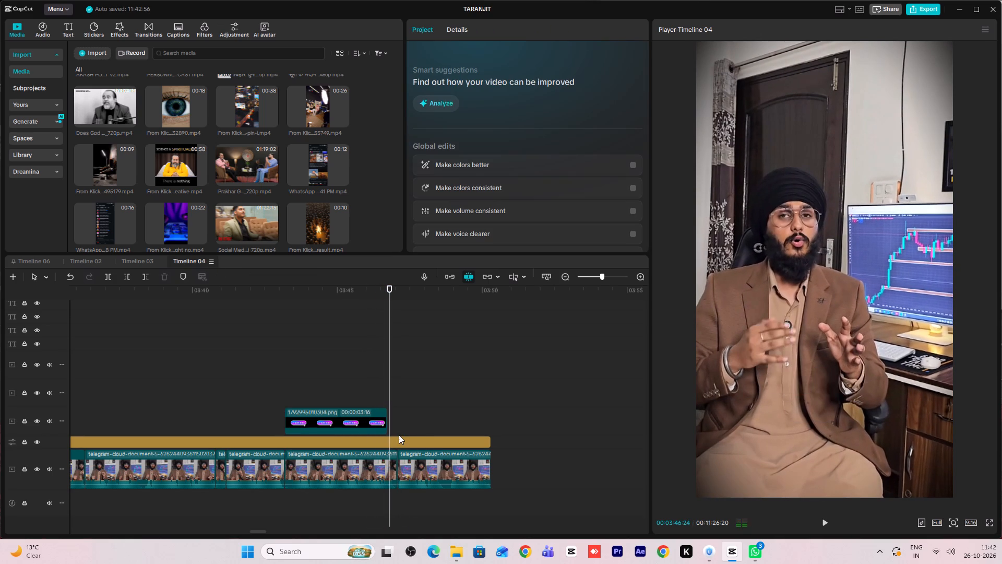
# Extend the end of the "Link in Bio" clip by one frame to 03:46:23.
pyautogui.doubleClick(388, 397)
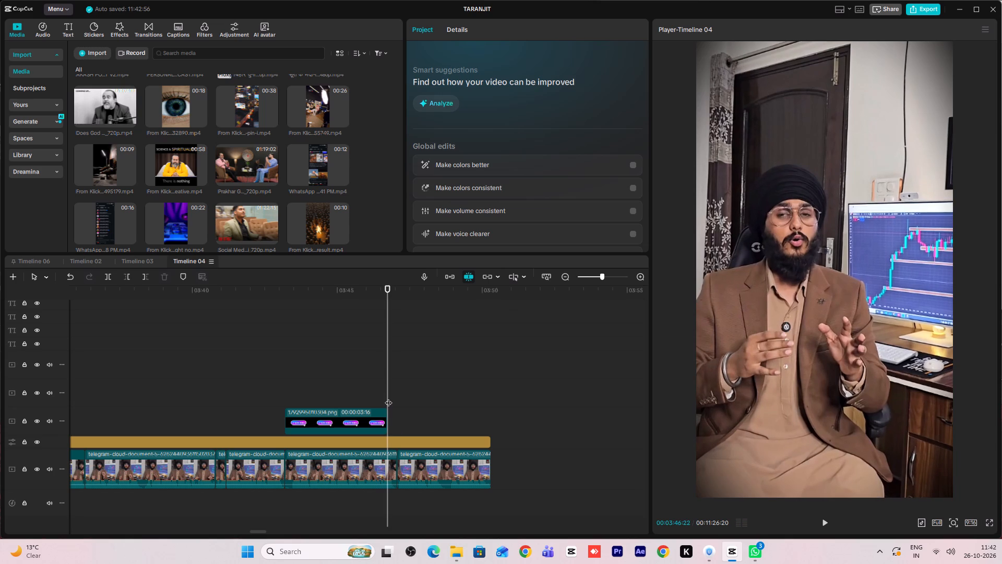
pyautogui.press('Left')
pyautogui.press('Right')
pyautogui.press('Right')
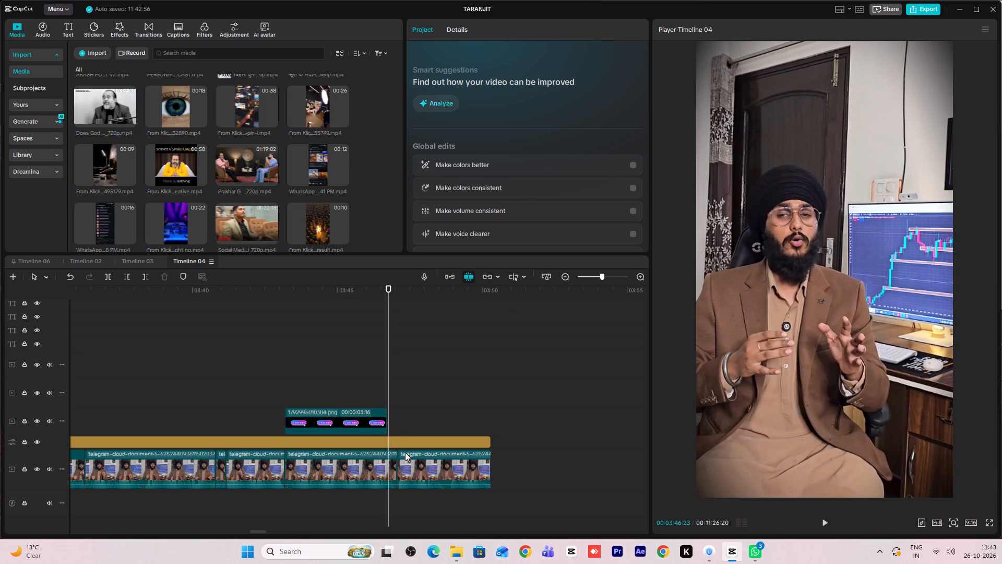
pyautogui.keyDown('ctrl'); pyautogui.scroll(8, 399, 479); pyautogui.keyUp('ctrl')
pyautogui.click(369, 415)
pyautogui.click(388, 425)
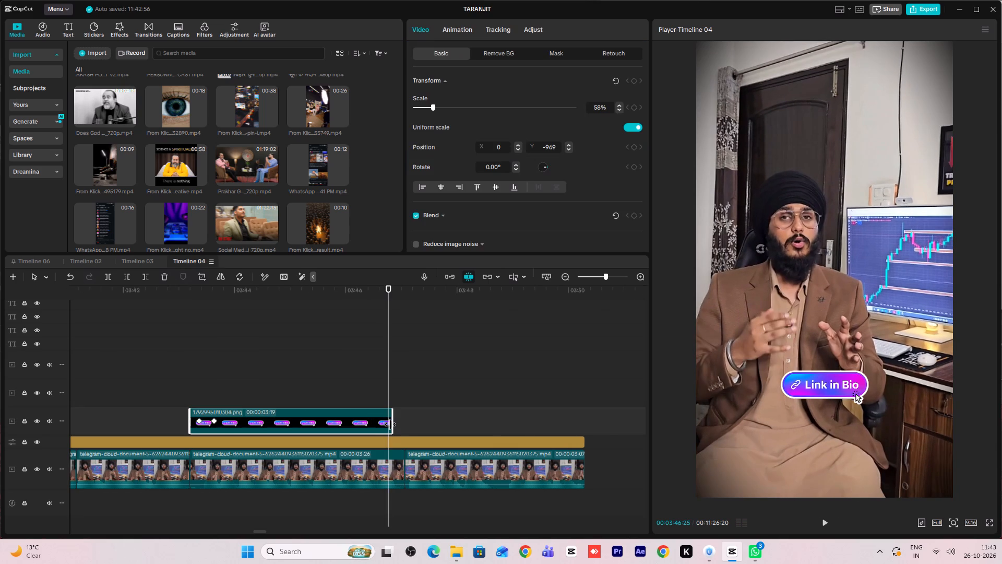
pyautogui.click(377, 389)
# Play back the end of the "Link in Bio" clip from 03:46 past 03:48 several times to check the cut-off against the zoom-out.
pyautogui.press('space')
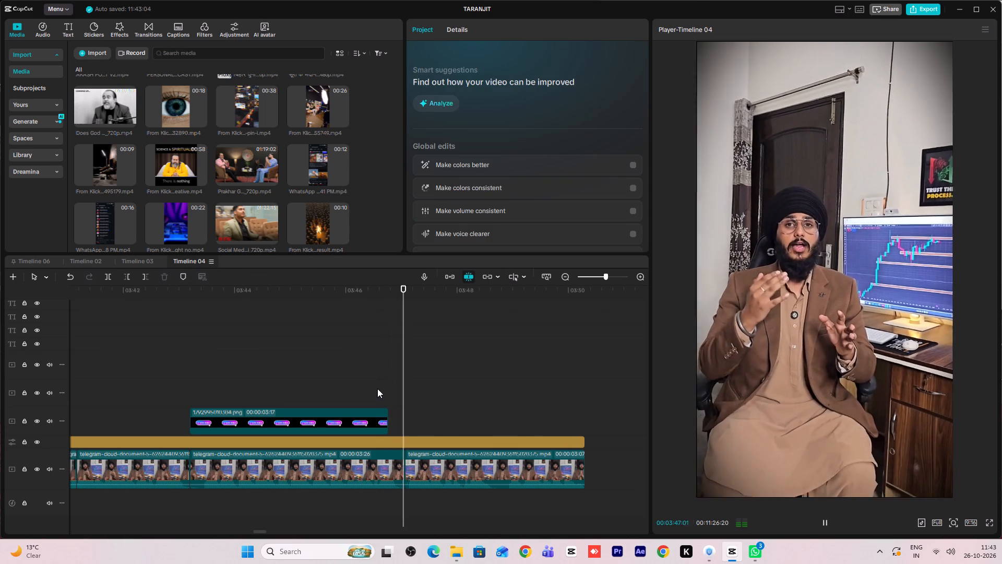
pyautogui.press('space')
pyautogui.click(384, 379)
pyautogui.moveTo(384, 379); pyautogui.dragTo(365, 376)
pyautogui.press('space')
pyautogui.press('space')
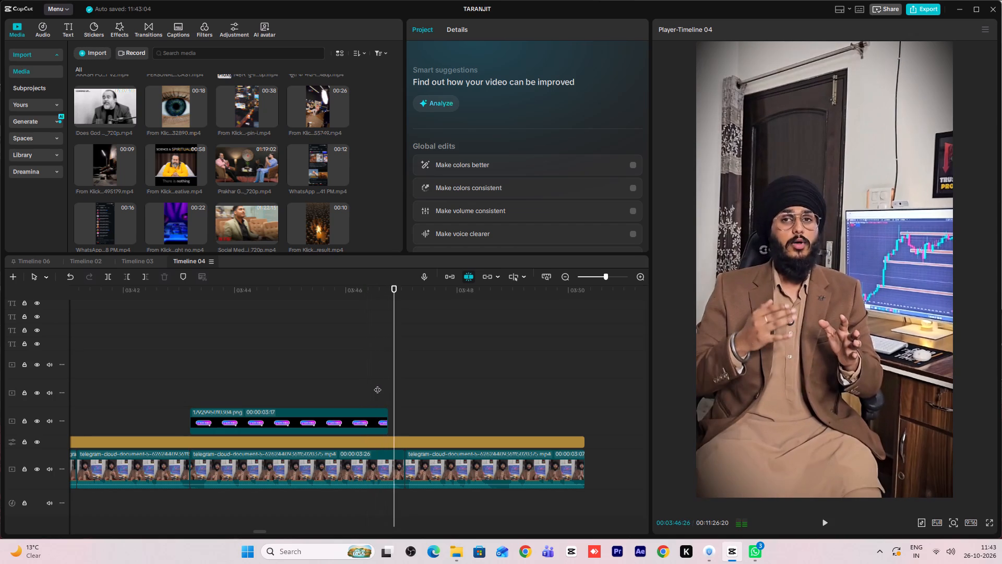
pyautogui.press('space')
pyautogui.keyDown('ctrl'); pyautogui.scroll(-15, 414, 453); pyautogui.keyUp('ctrl')
pyautogui.doubleClick(397, 385)
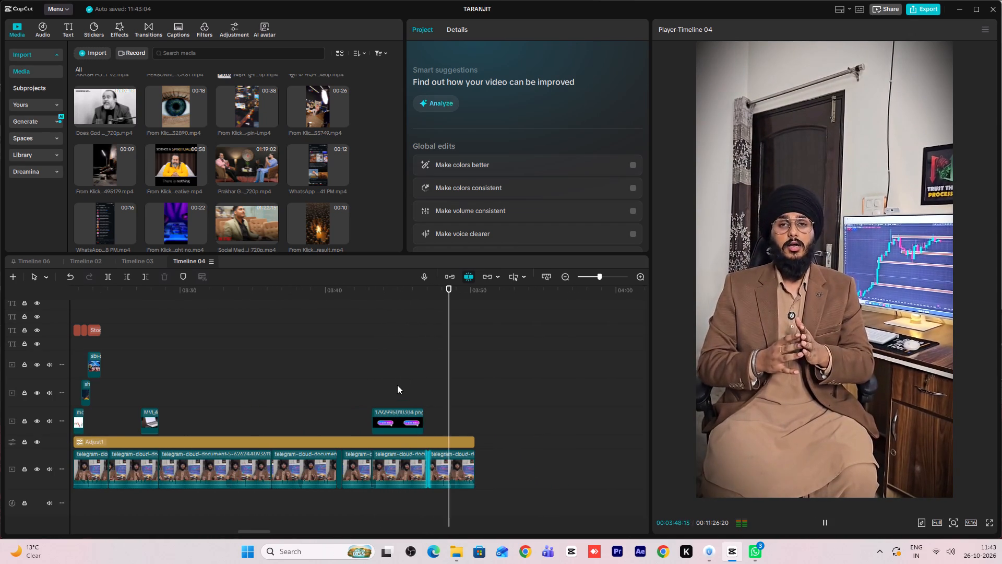
pyautogui.press('space')
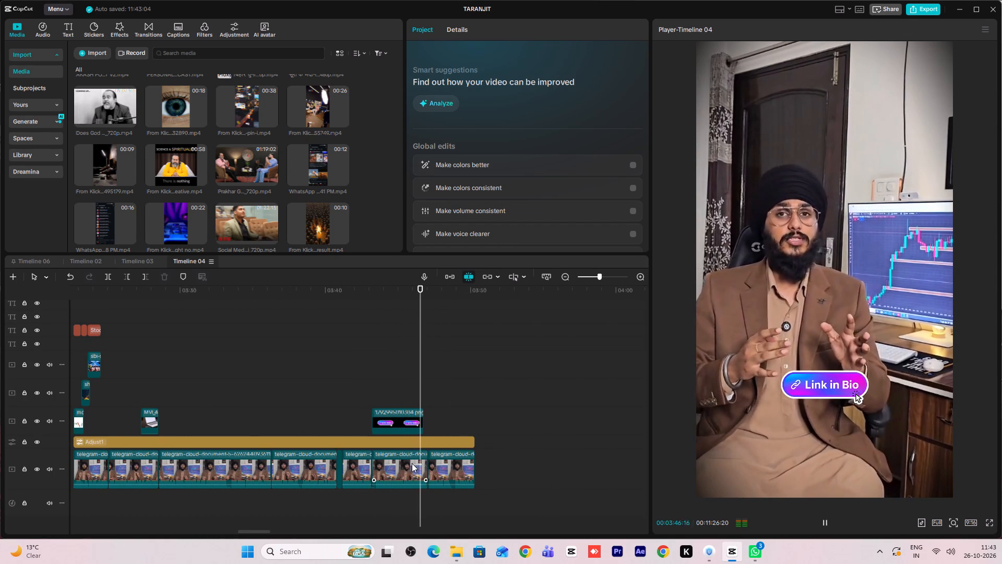
pyautogui.press('space')
pyautogui.press('space')
pyautogui.keyDown('ctrl'); pyautogui.scroll(7, 412, 462); pyautogui.keyUp('ctrl')
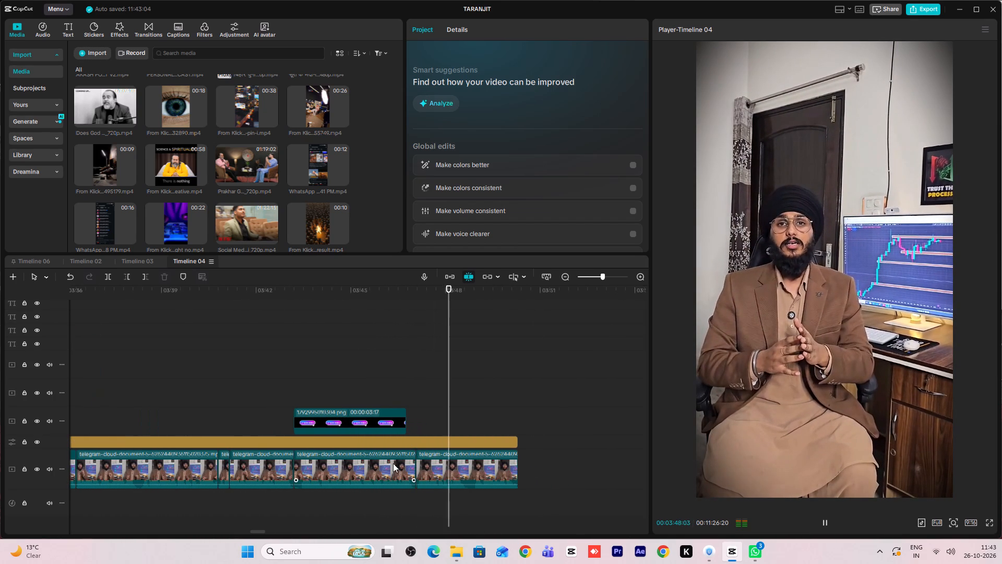
pyautogui.press('space')
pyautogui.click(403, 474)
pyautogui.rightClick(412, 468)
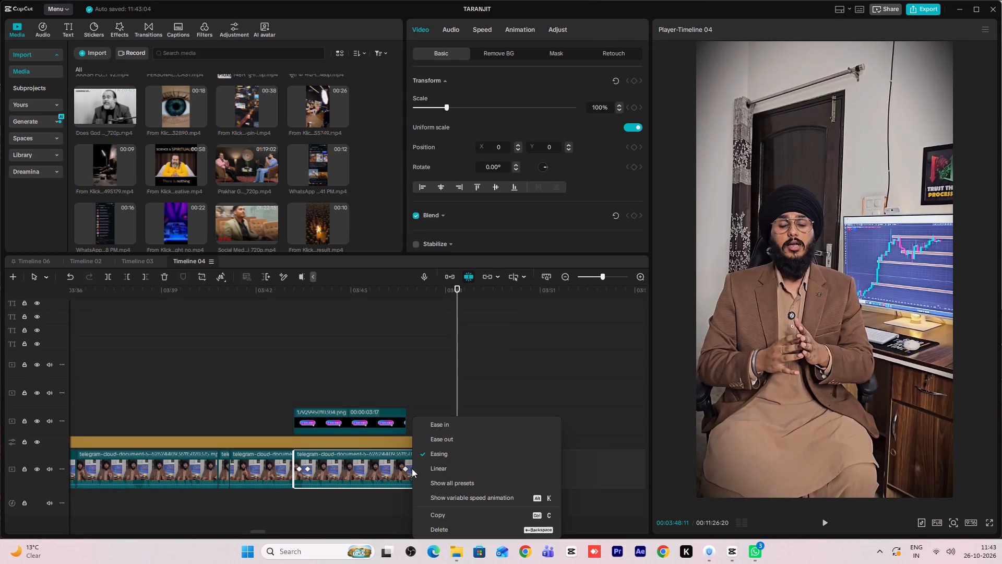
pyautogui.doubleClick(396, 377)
# Play from 03:42:26 into the "Link in Bio" graphic's entrance and park the playhead at its start at 03:43:06.
pyautogui.moveTo(396, 377); pyautogui.dragTo(283, 363)
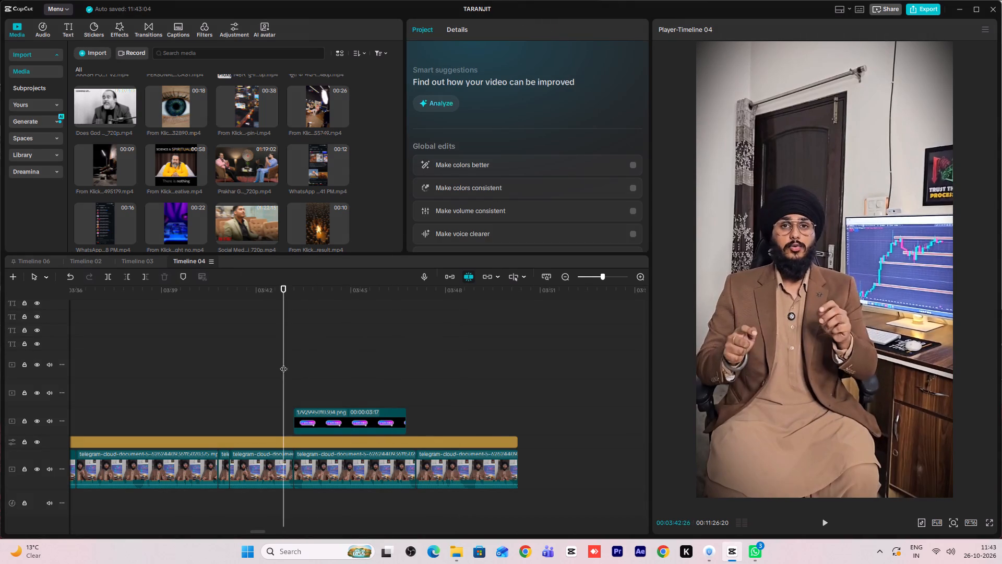
pyautogui.press('space')
pyautogui.press('space')
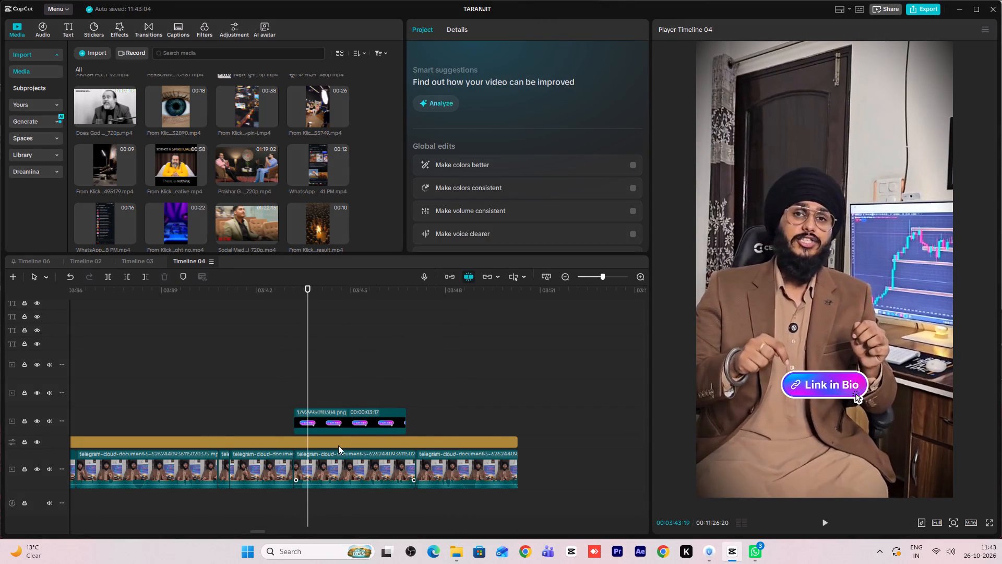
pyautogui.doubleClick(293, 375)
# Look through the project media for a click sound, previewing the two short mp3 effects and the After Dark audio.
pyautogui.scroll(-8, 127, 183)
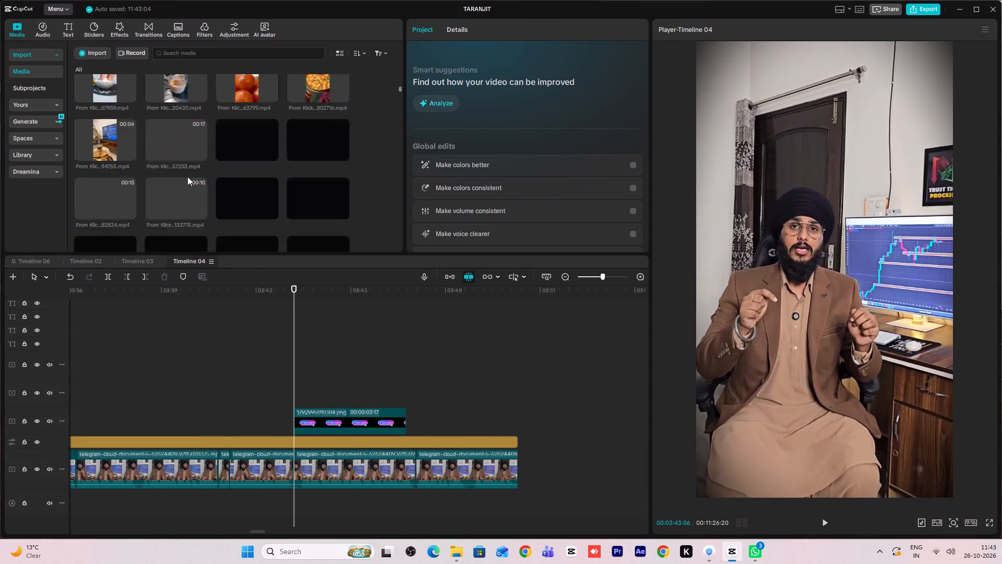
pyautogui.scroll(-10, 187, 177)
pyautogui.moveTo(400, 102); pyautogui.dragTo(368, 290)
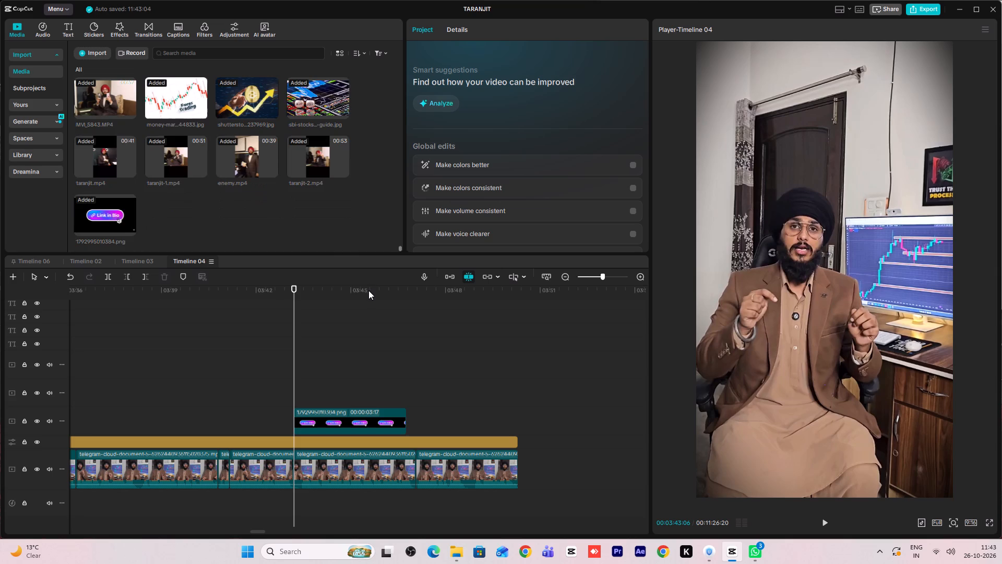
pyautogui.moveTo(368, 290); pyautogui.dragTo(369, 293)
pyautogui.scroll(9, 349, 220)
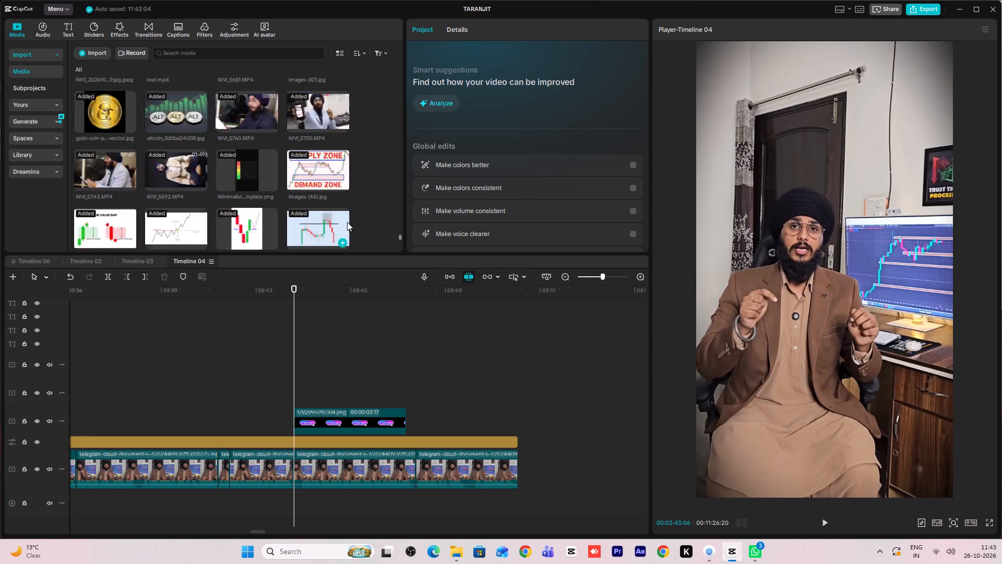
pyautogui.scroll(15, 347, 222)
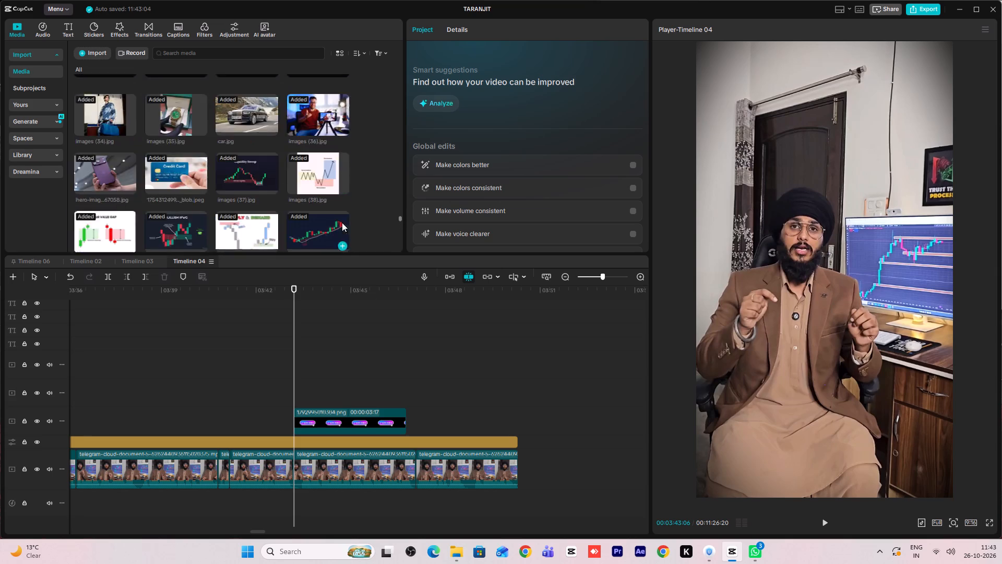
pyautogui.scroll(16, 342, 222)
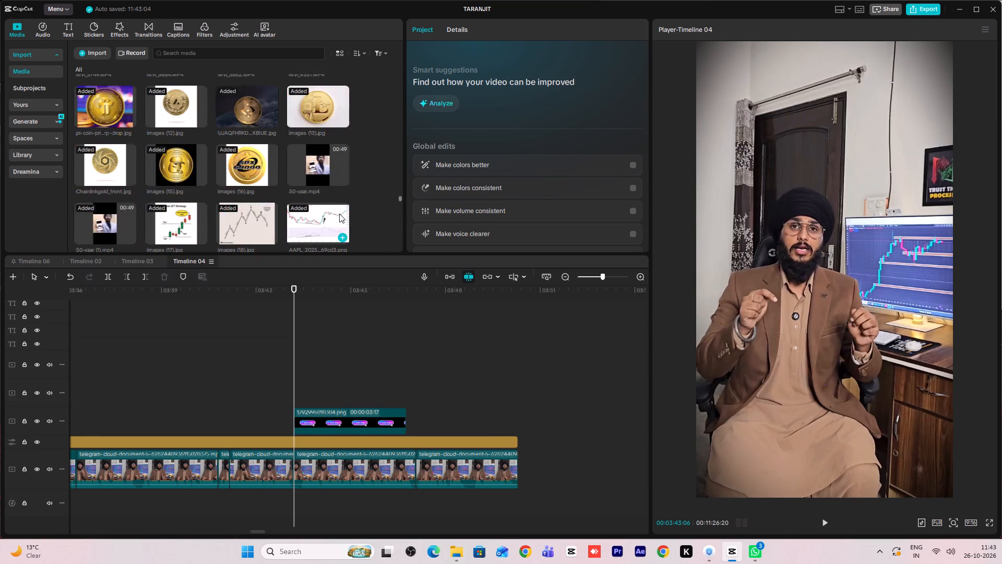
pyautogui.scroll(9, 339, 214)
pyautogui.click(193, 120)
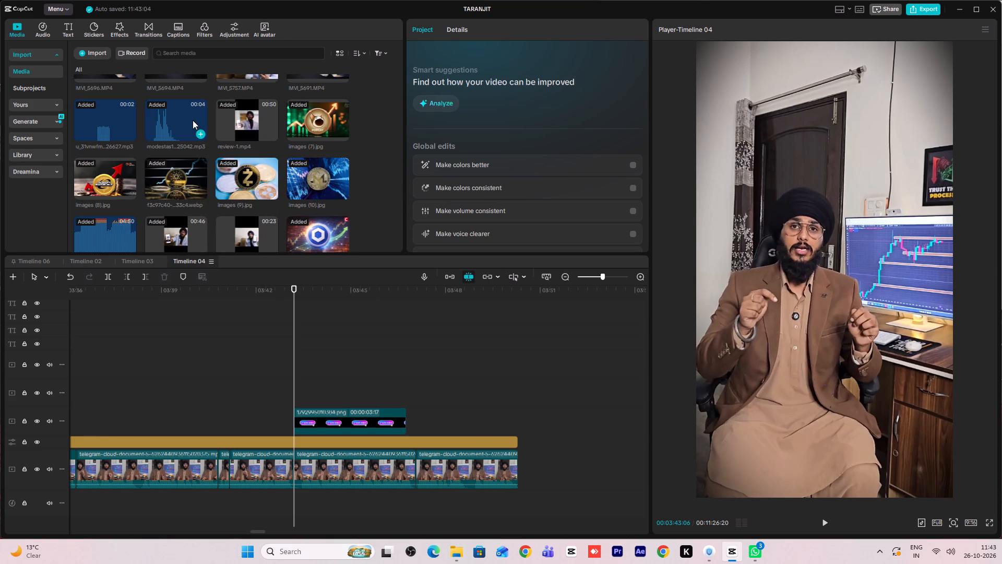
pyautogui.click(113, 121)
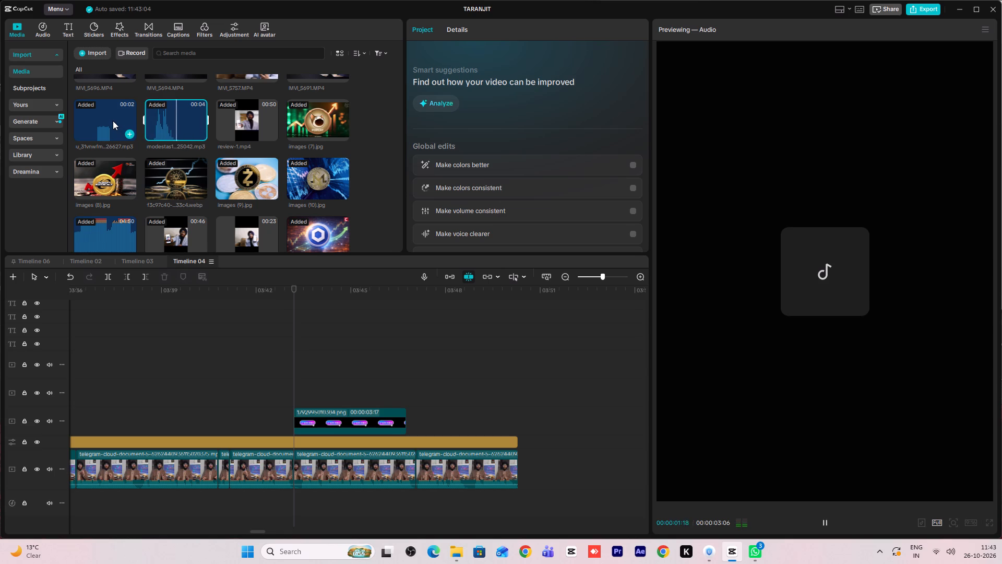
pyautogui.click(111, 226)
pyautogui.scroll(-3, 153, 177)
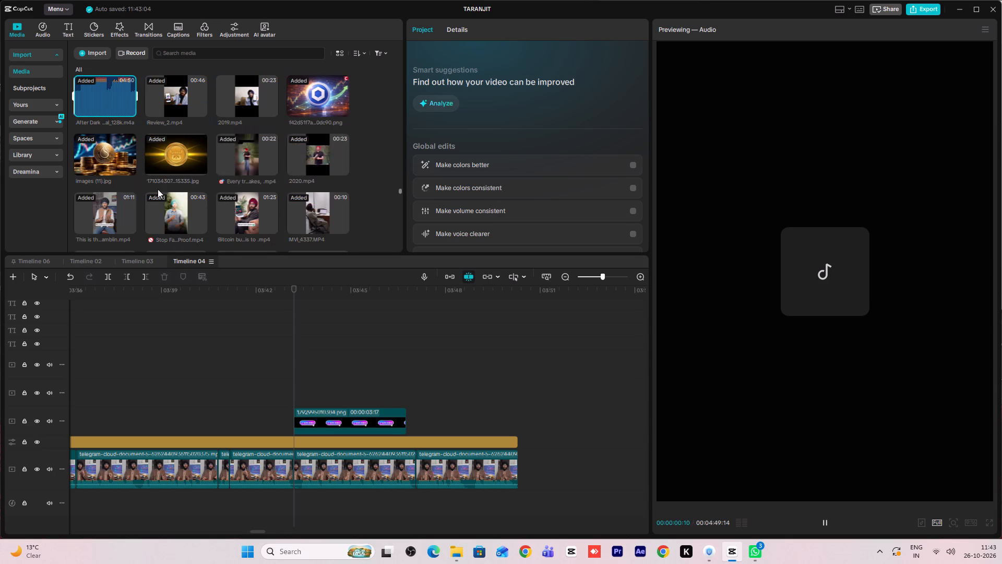
pyautogui.click(96, 105)
# Look through the rest of the project media, down to the most recent imports, for a click sound effect.
pyautogui.scroll(-2, 199, 184)
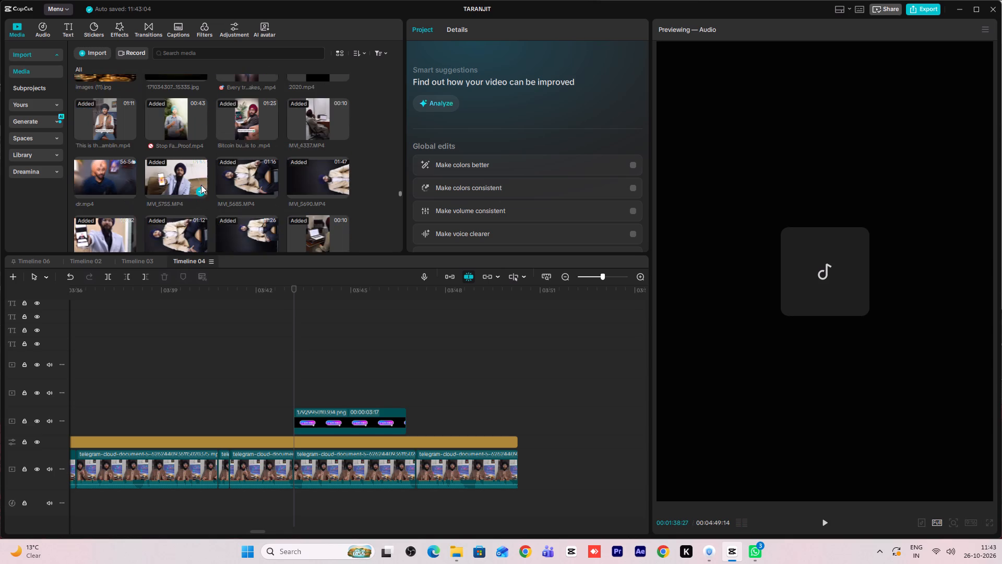
pyautogui.scroll(-5, 205, 176)
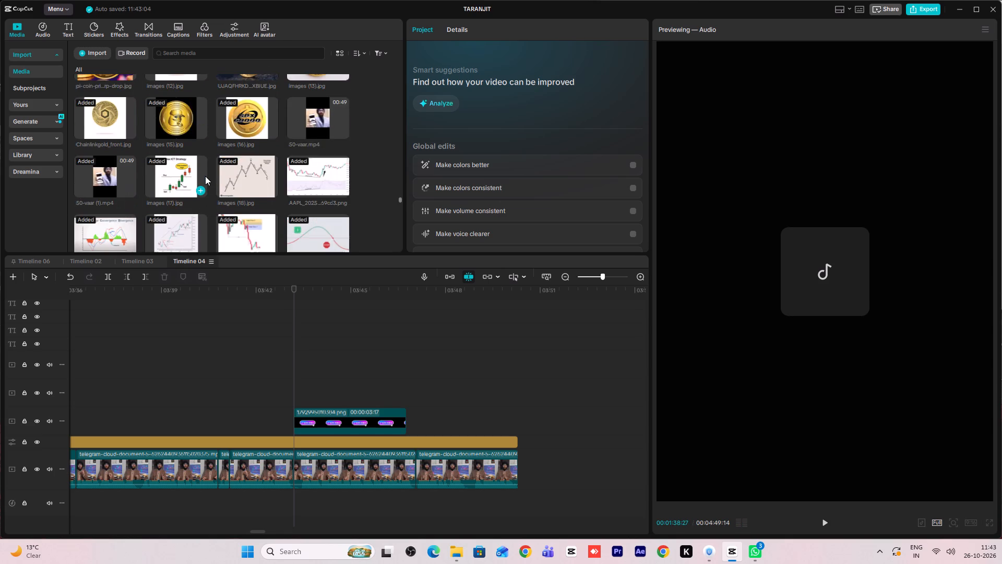
pyautogui.scroll(-10, 205, 176)
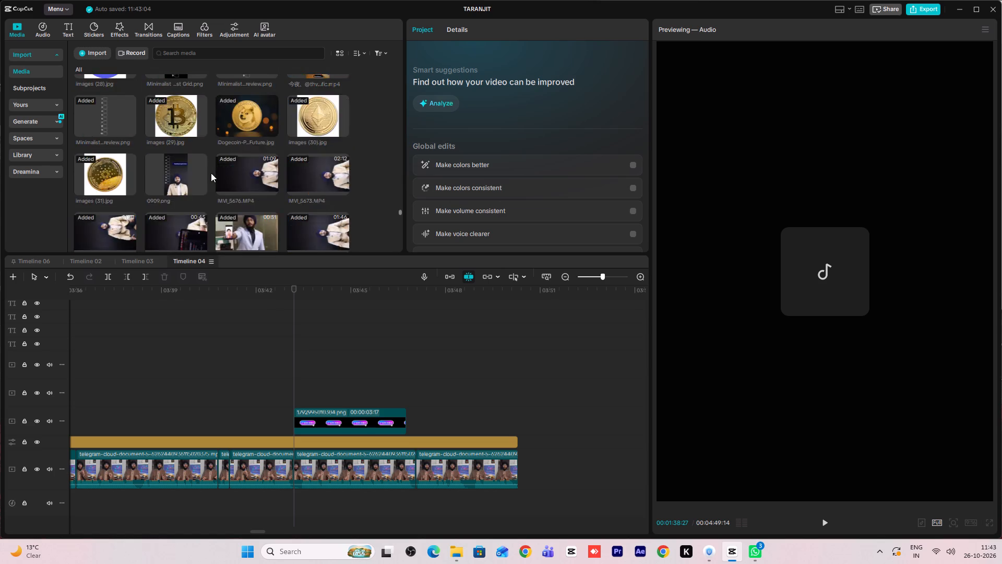
pyautogui.scroll(-16, 211, 173)
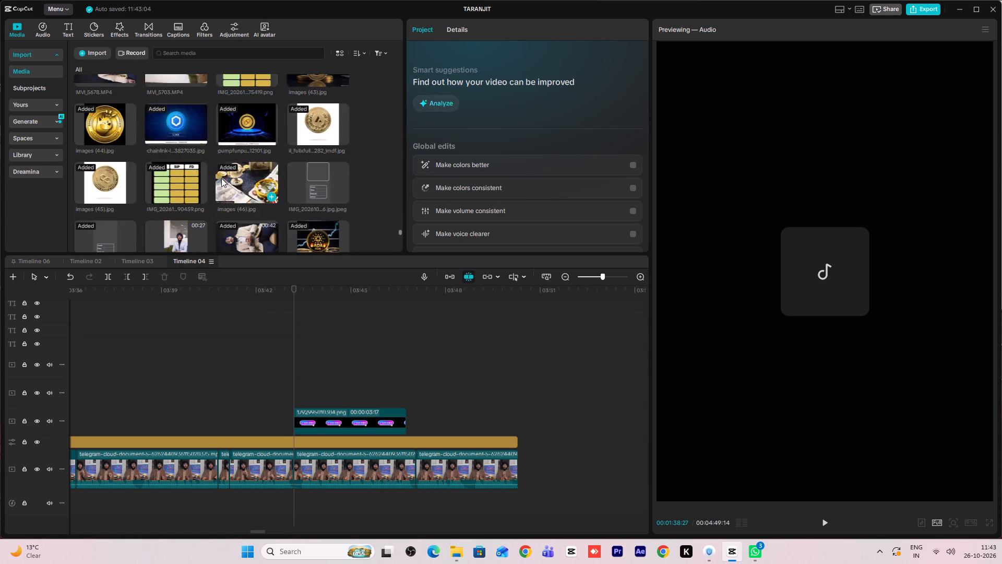
pyautogui.scroll(-15, 221, 178)
pyautogui.scroll(2, 244, 202)
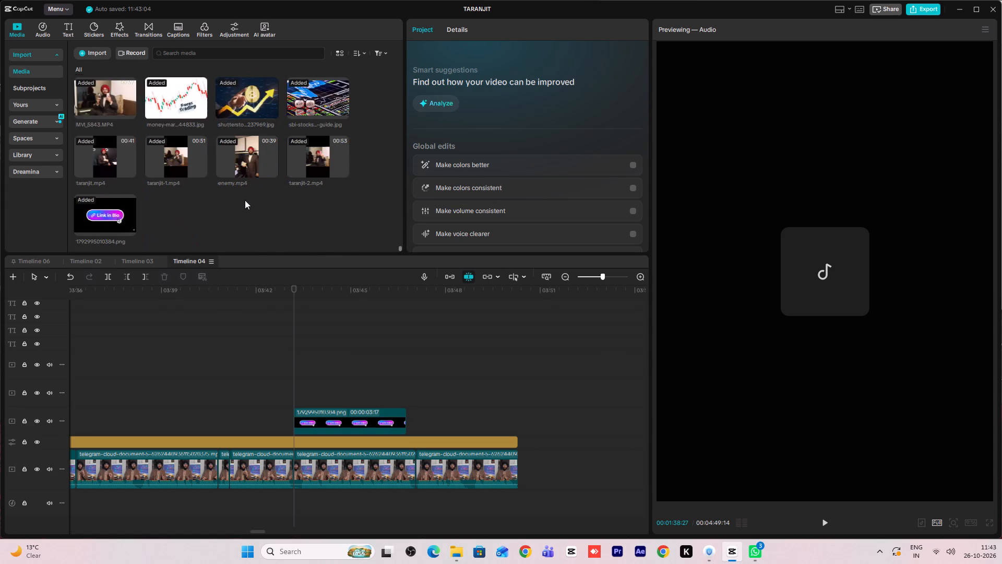
pyautogui.scroll(1, 245, 200)
# Switch to Chrome and examine the download history for a usable sound effect file.
pyautogui.click(664, 549)
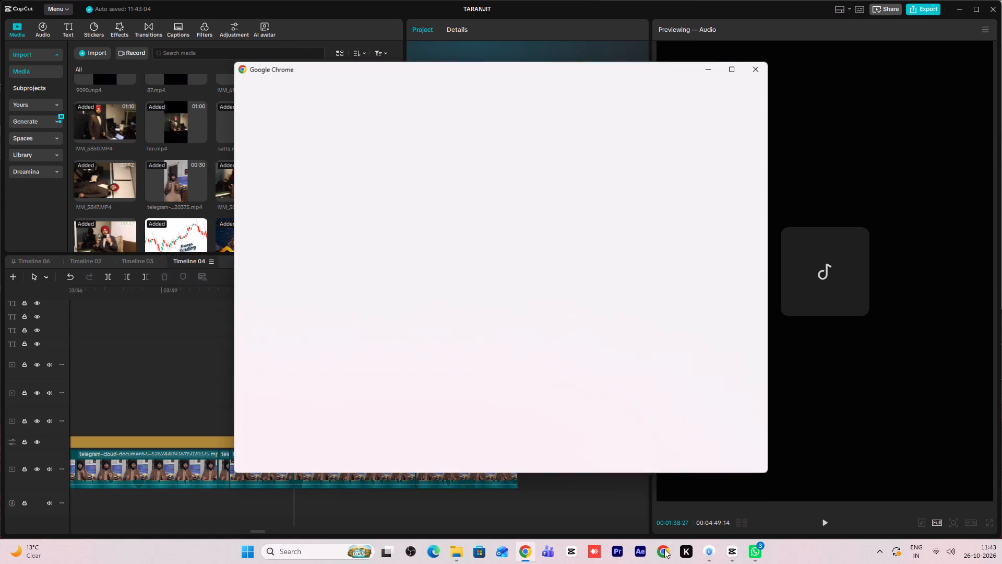
pyautogui.click(344, 351)
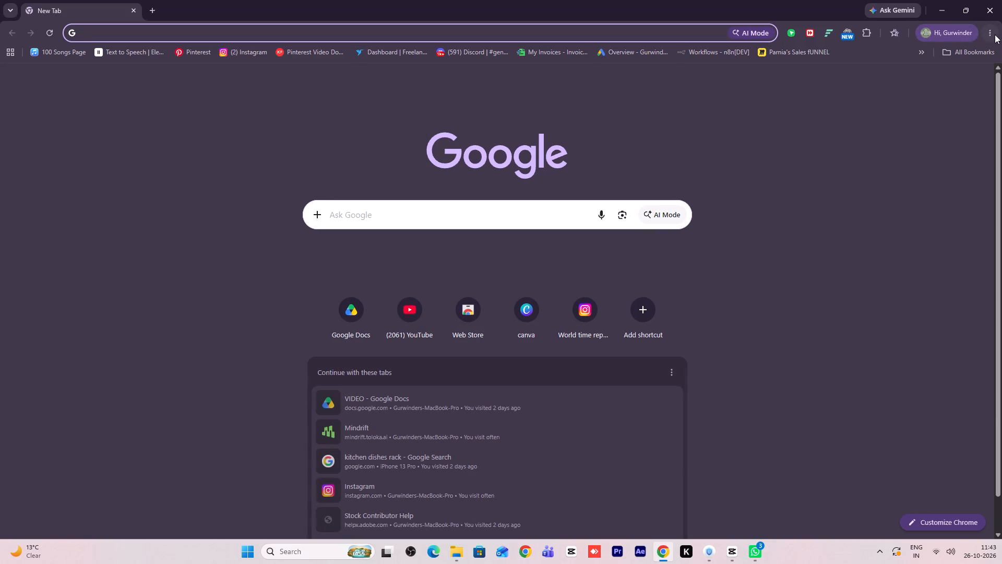
pyautogui.click(994, 34)
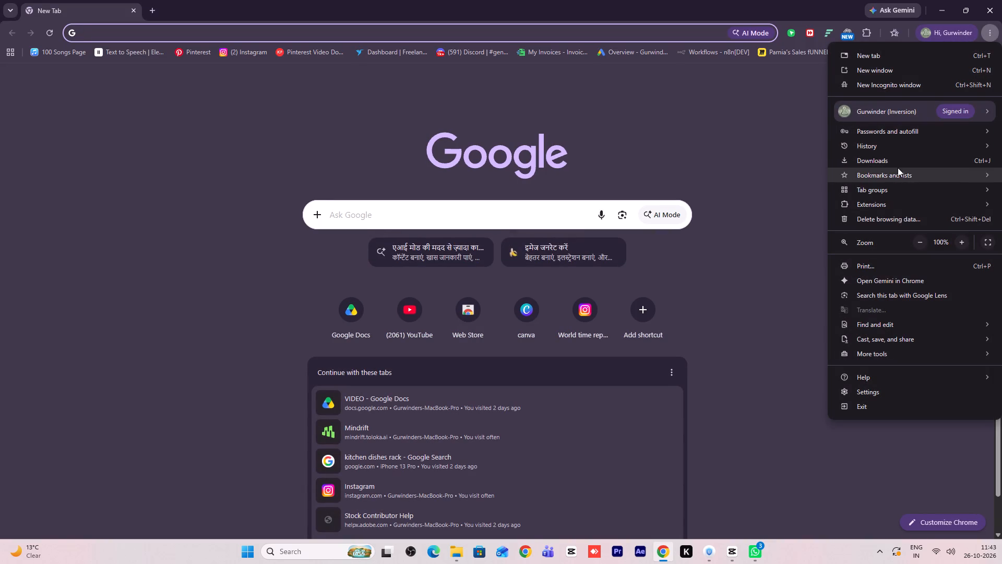
pyautogui.click(895, 160)
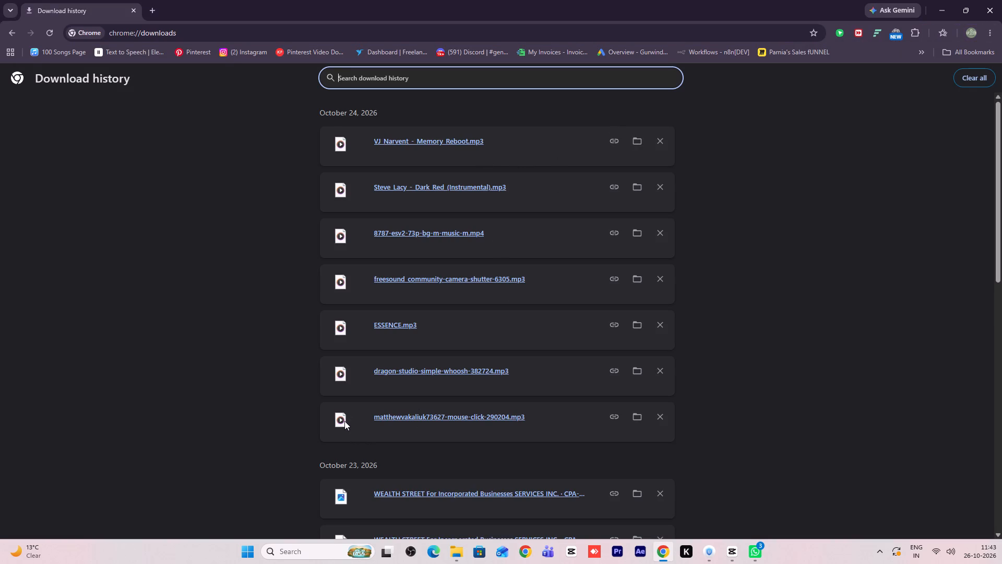
pyautogui.scroll(-2, 379, 407)
pyautogui.scroll(3, 400, 407)
pyautogui.click(339, 194)
pyautogui.tripleClick(339, 194)
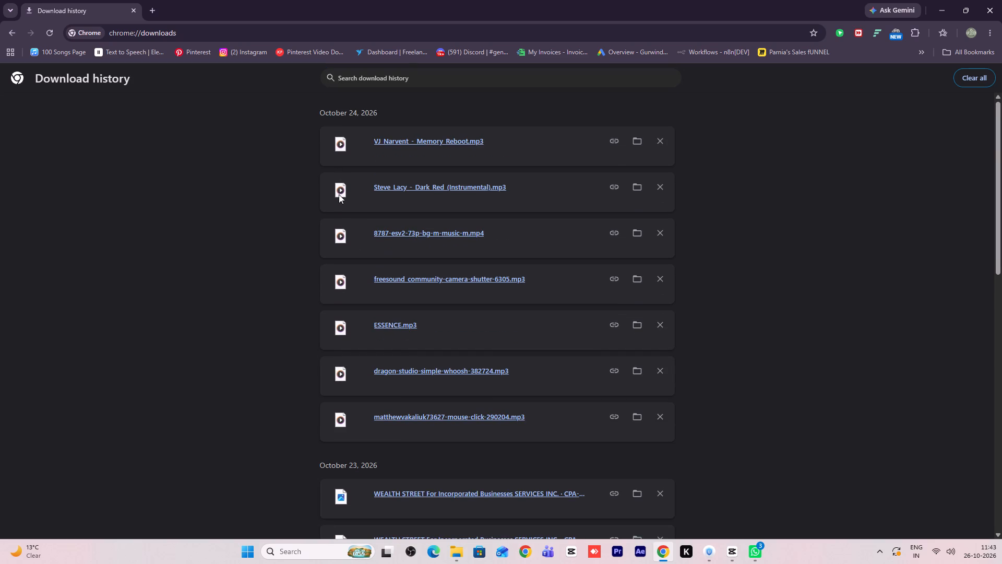
pyautogui.tripleClick(339, 194)
pyautogui.tripleClick(339, 194)
pyautogui.click(339, 194)
# Search Google for "click sound effect" in a new tab and open Pixabay's "Free Clicks Sound Effects Download" result.
pyautogui.click(152, 7)
pyautogui.click(377, 211)
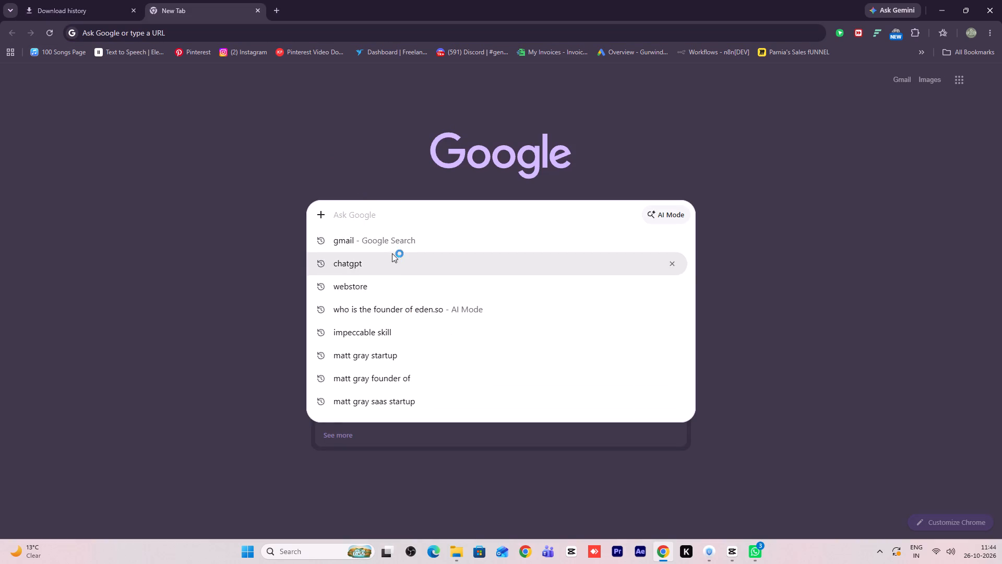
pyautogui.click(372, 215)
pyautogui.press('c')
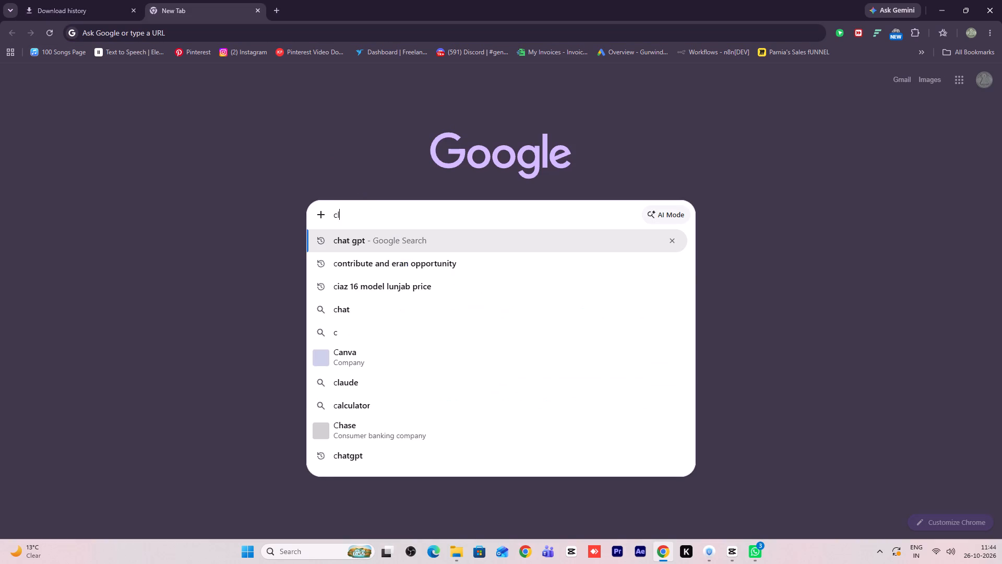
pyautogui.press('l')
pyautogui.click(369, 242)
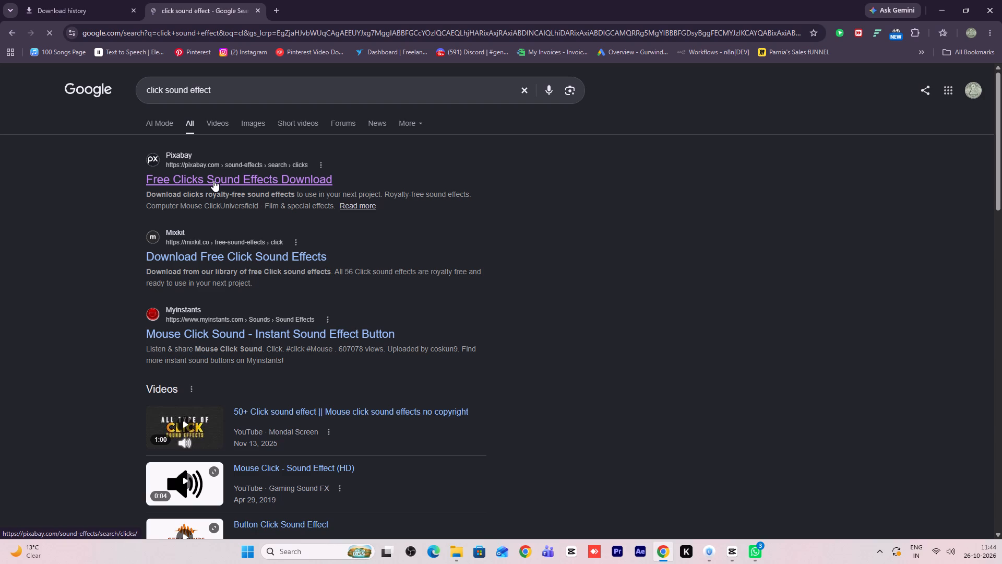
pyautogui.click(213, 180)
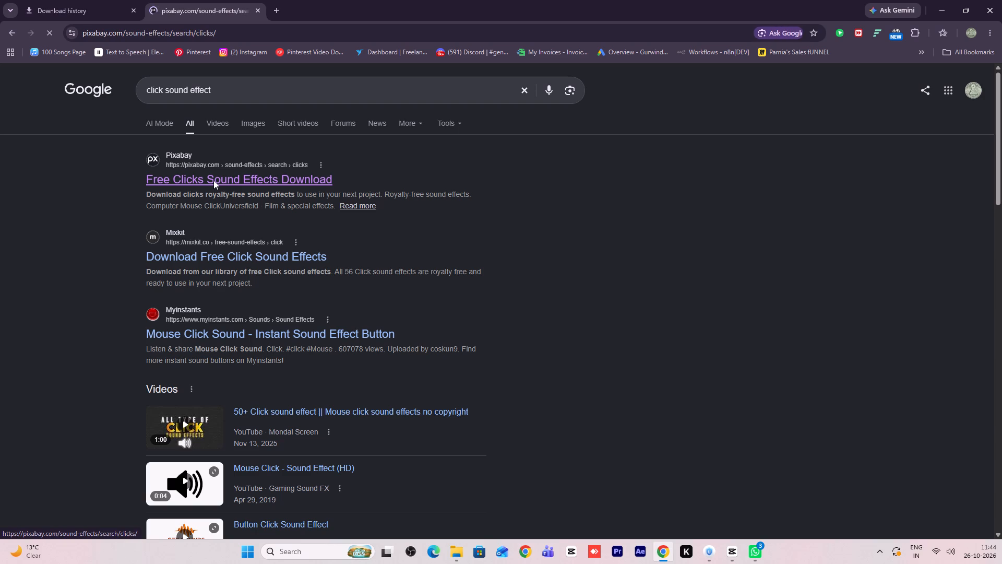
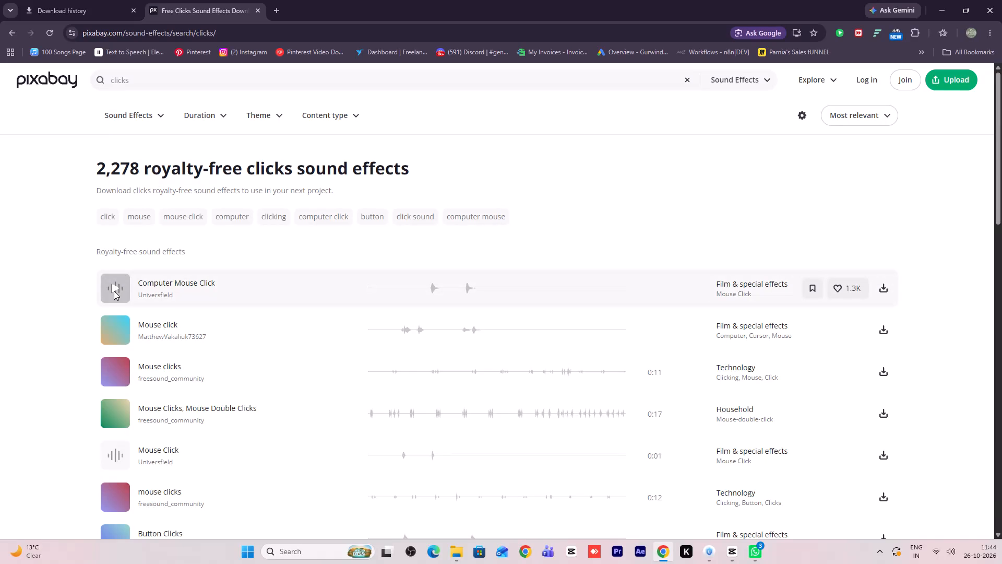
# Preview the click sound effects in the Pixabay results, from "Computer Mouse Click" down to "Button Clicks".
pyautogui.click(110, 291)
pyautogui.click(112, 283)
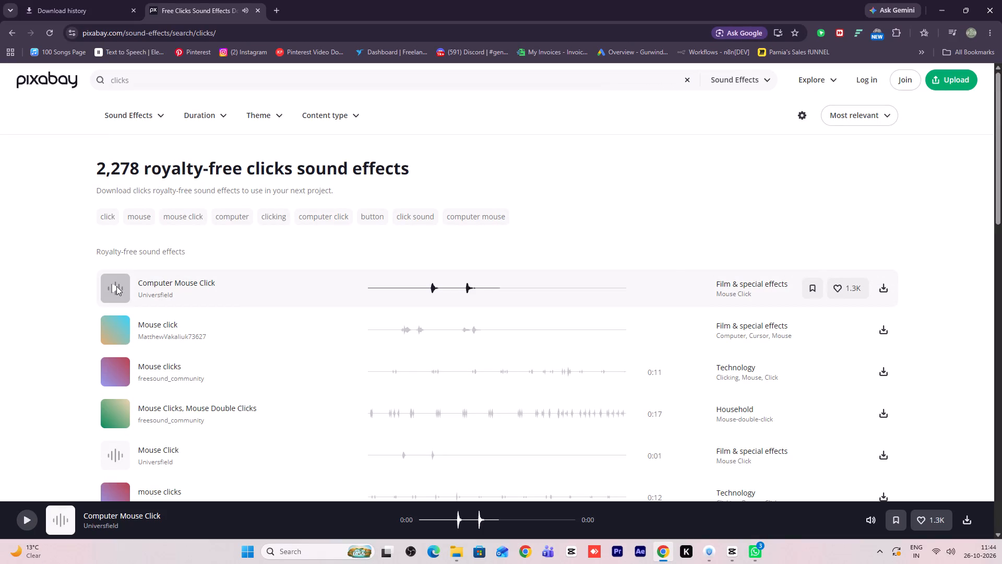
pyautogui.click(116, 286)
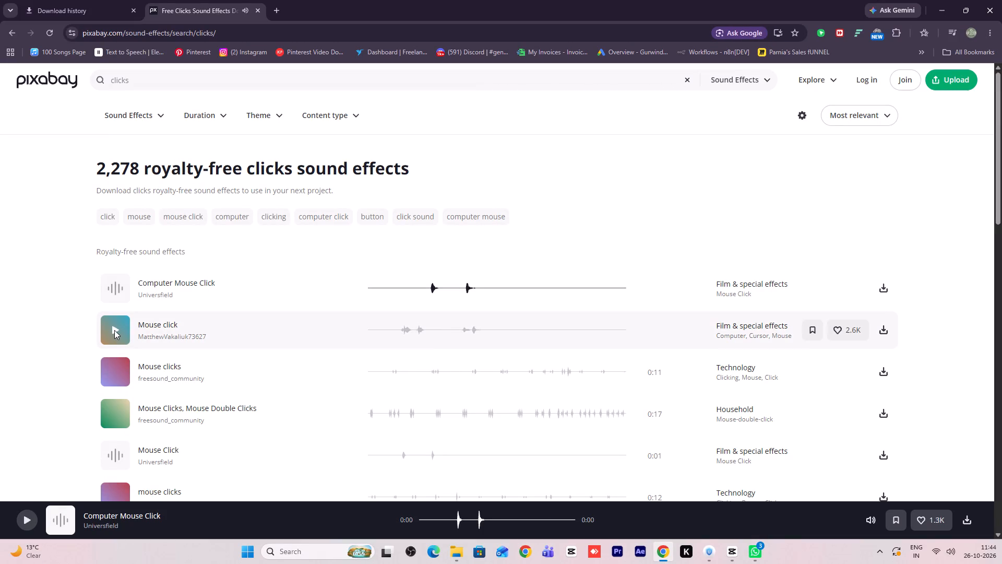
pyautogui.click(114, 330)
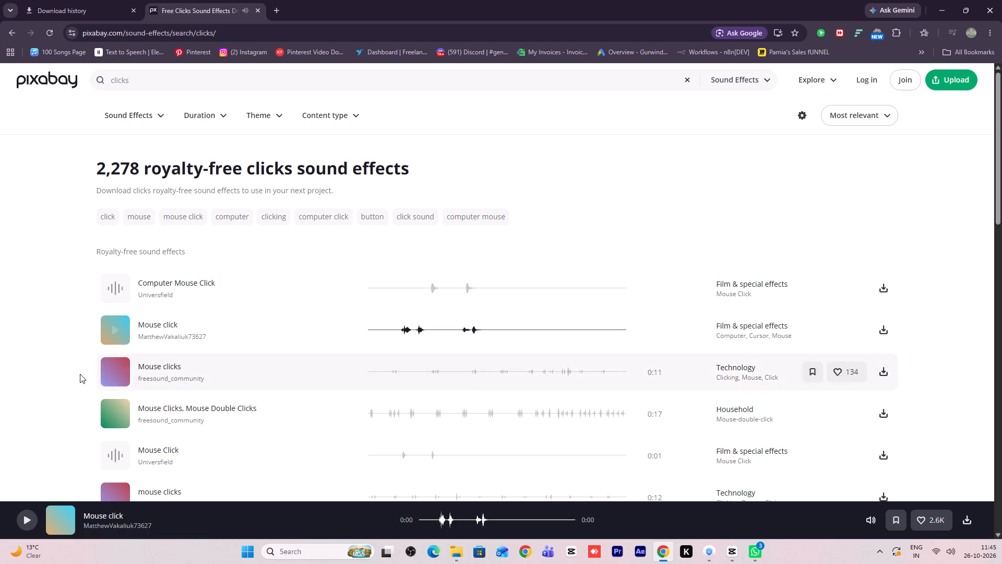
pyautogui.click(114, 412)
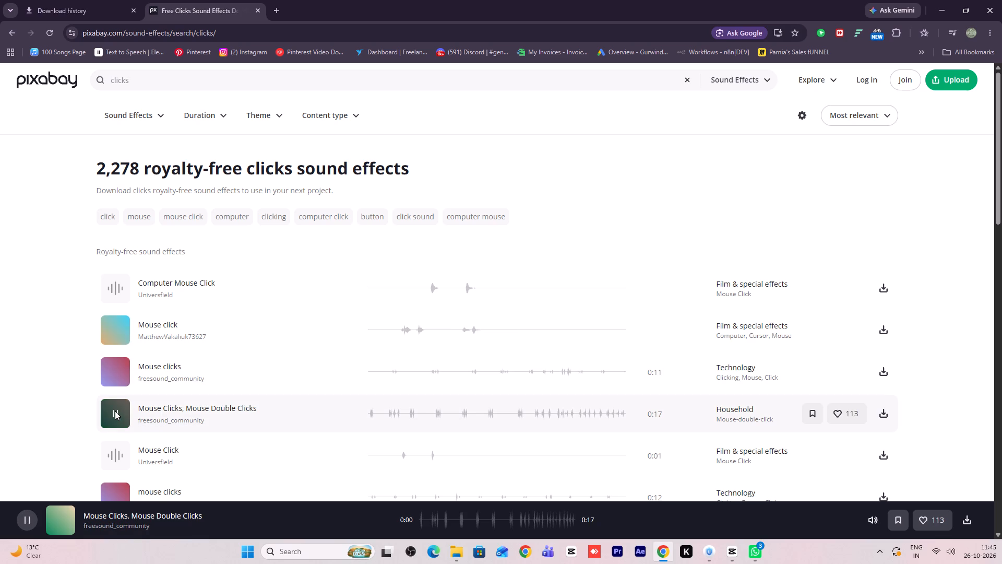
pyautogui.click(115, 411)
pyautogui.click(113, 452)
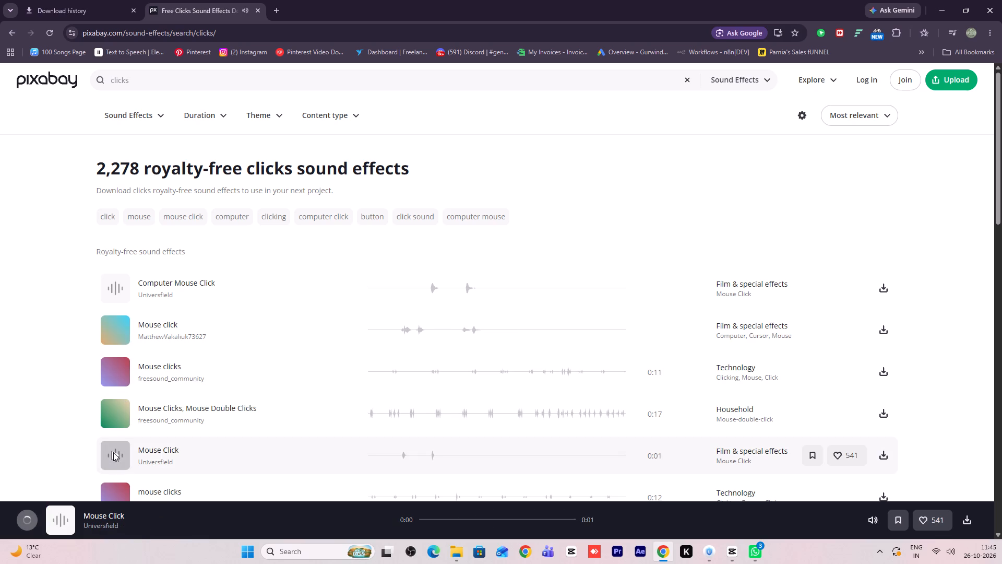
pyautogui.click(113, 452)
pyautogui.scroll(-1, 117, 454)
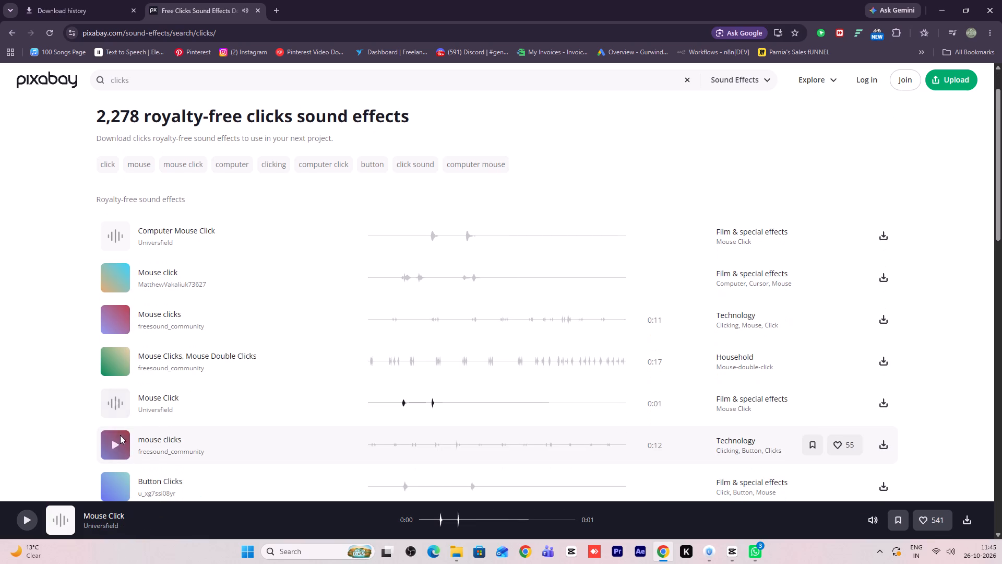
pyautogui.click(113, 442)
pyautogui.click(113, 442)
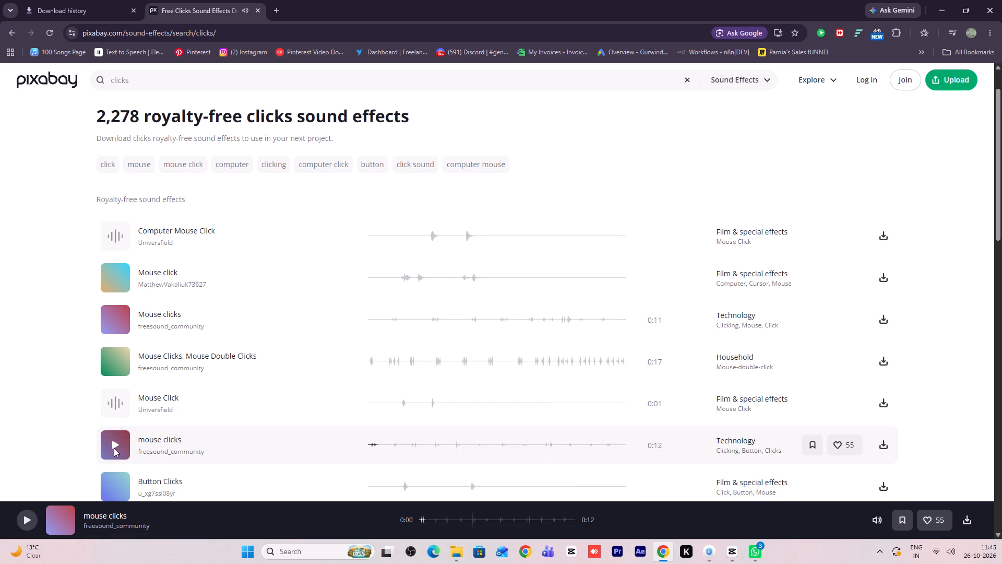
pyautogui.click(115, 487)
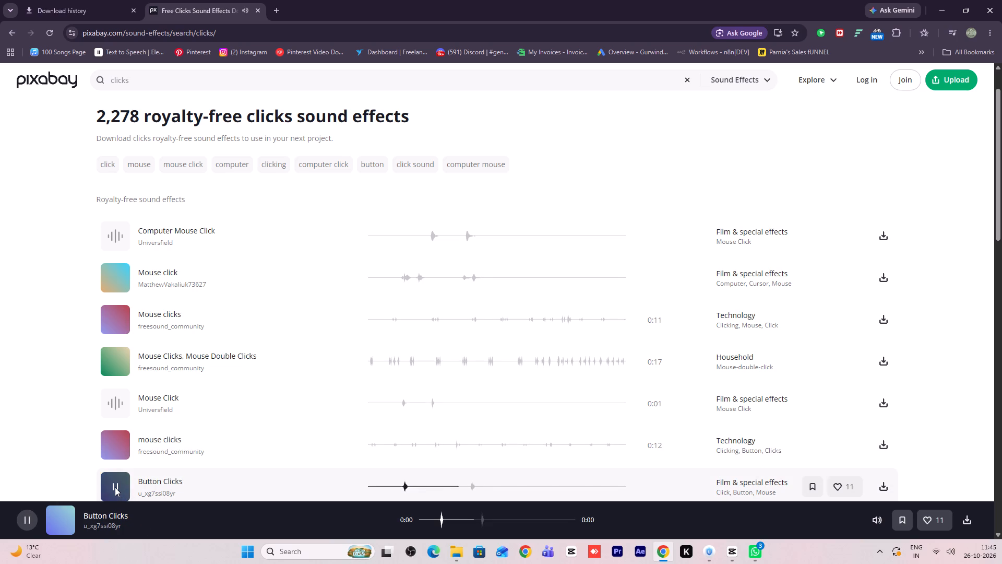
pyautogui.click(115, 487)
# Replay the second Pixabay result, "Mouse click", and download it.
pyautogui.click(113, 283)
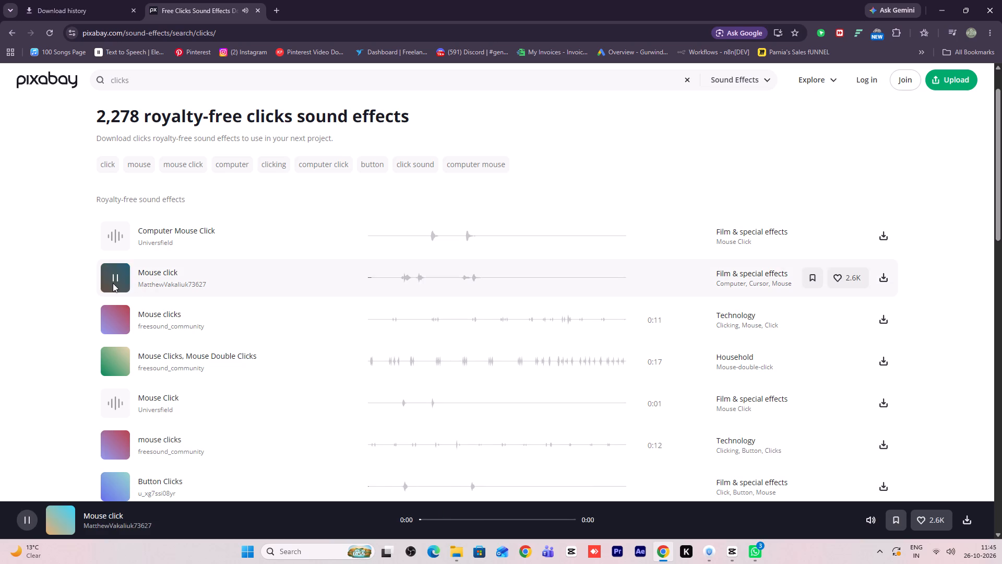
pyautogui.click(881, 278)
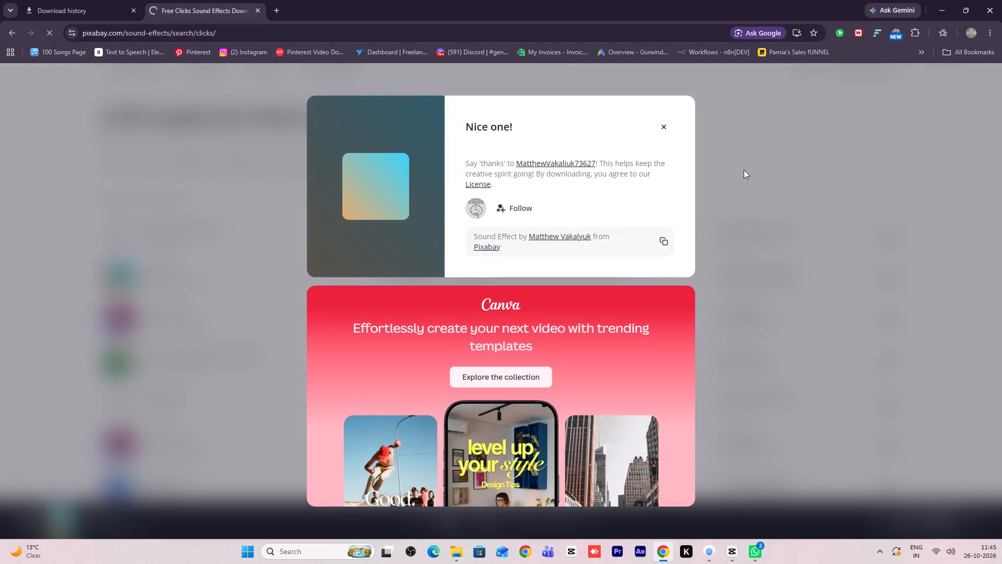
# Bring the downloaded mouse-click mp3 into CapCut's Timeline 04, below the main video at the start of the "Link in Bio" graphic, and play it.
pyautogui.moveTo(864, 63); pyautogui.dragTo(734, 545)
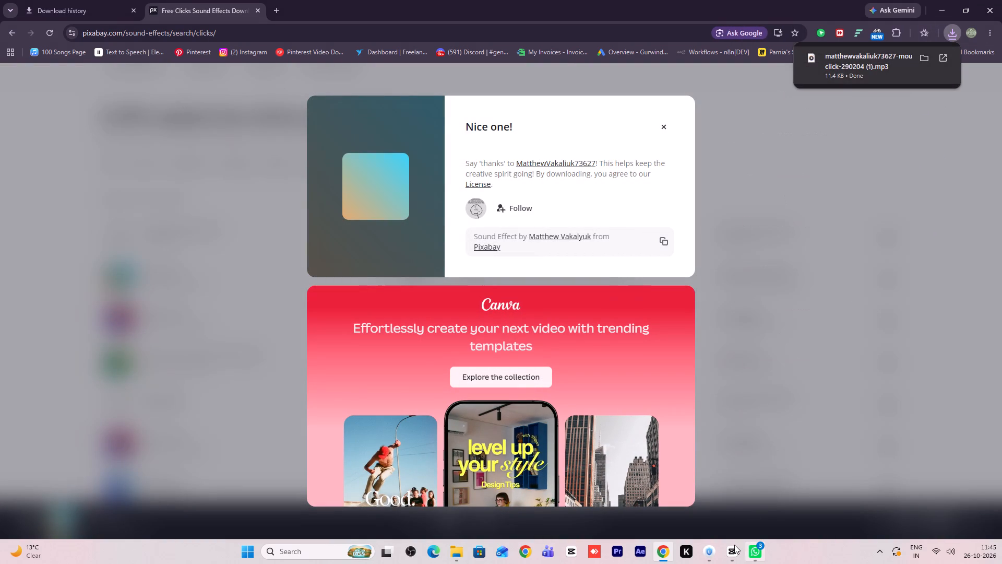
pyautogui.moveTo(734, 545); pyautogui.dragTo(327, 397)
pyautogui.press('space')
pyautogui.press('space')
# Shift the click sound slightly later so it starts at about 03:43:09, and play it back.
pyautogui.keyDown('ctrl'); pyautogui.scroll(4, 356, 520); pyautogui.keyUp('ctrl')
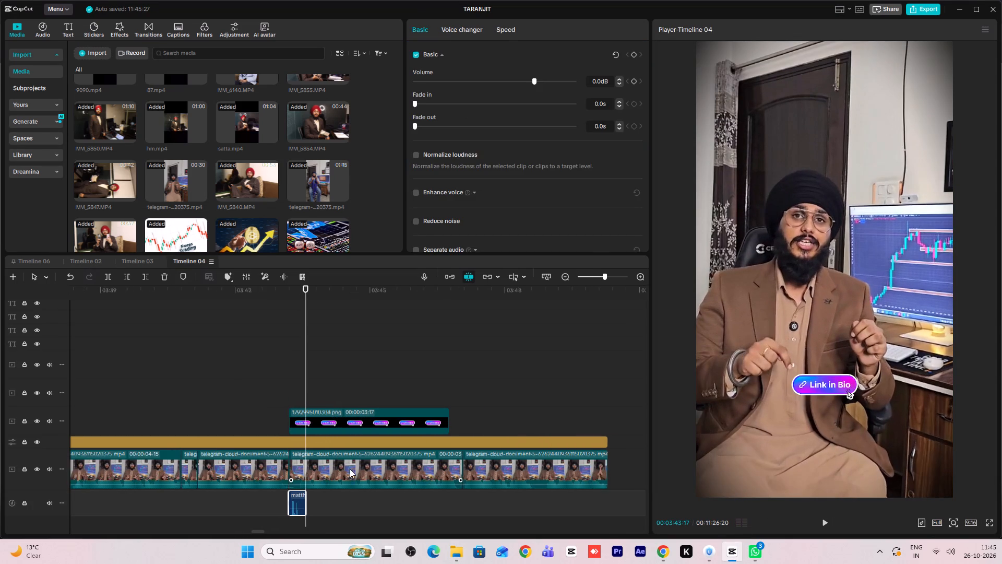
pyautogui.keyDown('ctrl'); pyautogui.scroll(12, 350, 469); pyautogui.keyUp('ctrl')
pyautogui.moveTo(275, 496); pyautogui.dragTo(286, 496)
pyautogui.click(262, 378)
pyautogui.press('space')
pyautogui.press('space')
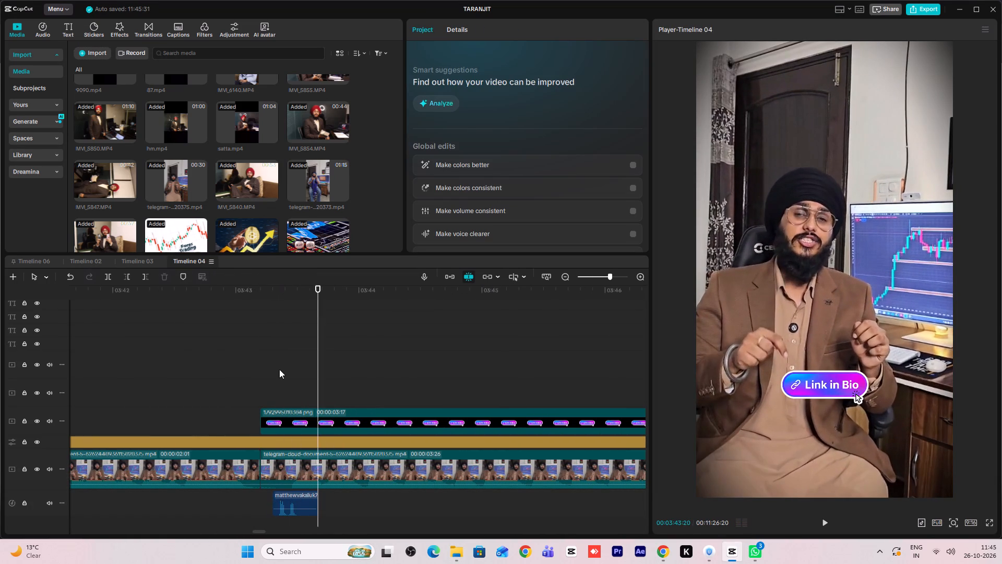
# Replay the section around the start of the "Link in Bio" graphic several times to check the click sound's timing against the cursor animation.
pyautogui.click(278, 363)
pyautogui.moveTo(278, 363); pyautogui.dragTo(258, 362)
pyautogui.press('space')
pyautogui.keyDown('ctrl'); pyautogui.scroll(-4, 300, 381); pyautogui.keyUp('ctrl')
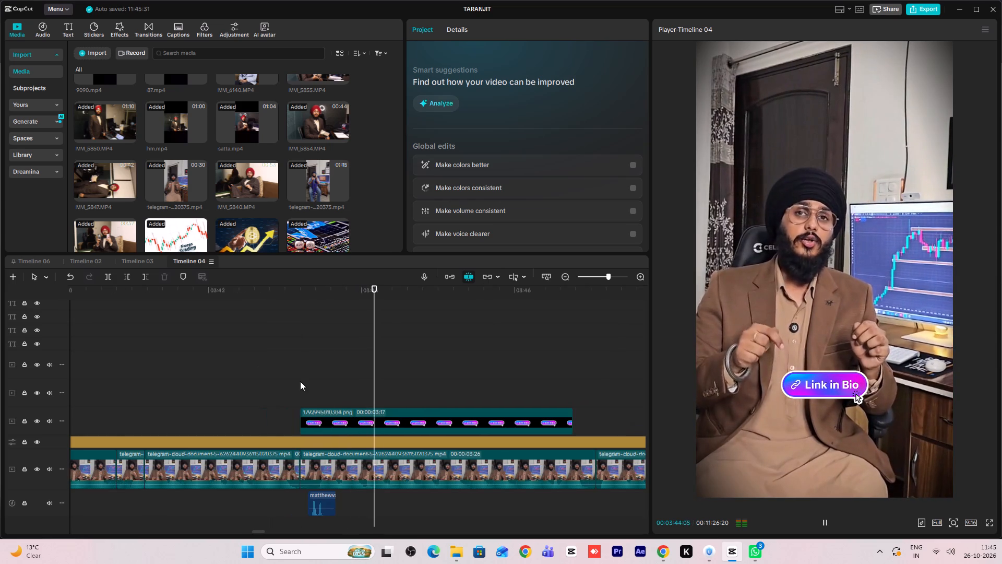
pyautogui.keyDown('ctrl'); pyautogui.scroll(2, 312, 389); pyautogui.keyUp('ctrl')
pyautogui.keyDown('ctrl'); pyautogui.scroll(-9, 324, 387); pyautogui.keyUp('ctrl')
pyautogui.click(365, 498)
pyautogui.press('space')
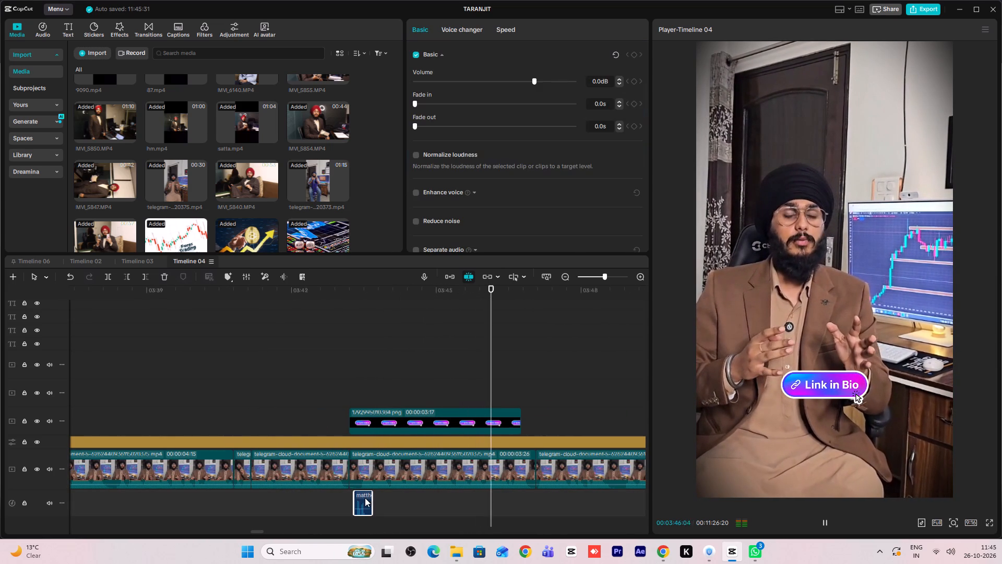
pyautogui.keyDown('ctrl'); pyautogui.scroll(9, 365, 521); pyautogui.keyUp('ctrl')
pyautogui.click(234, 509)
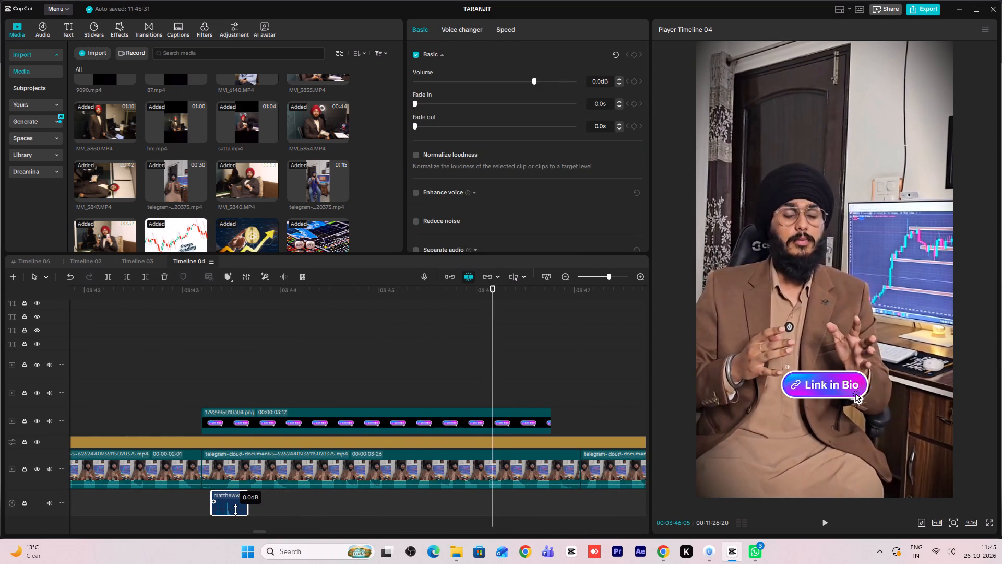
pyautogui.click(209, 381)
pyautogui.press('space')
pyautogui.press('space')
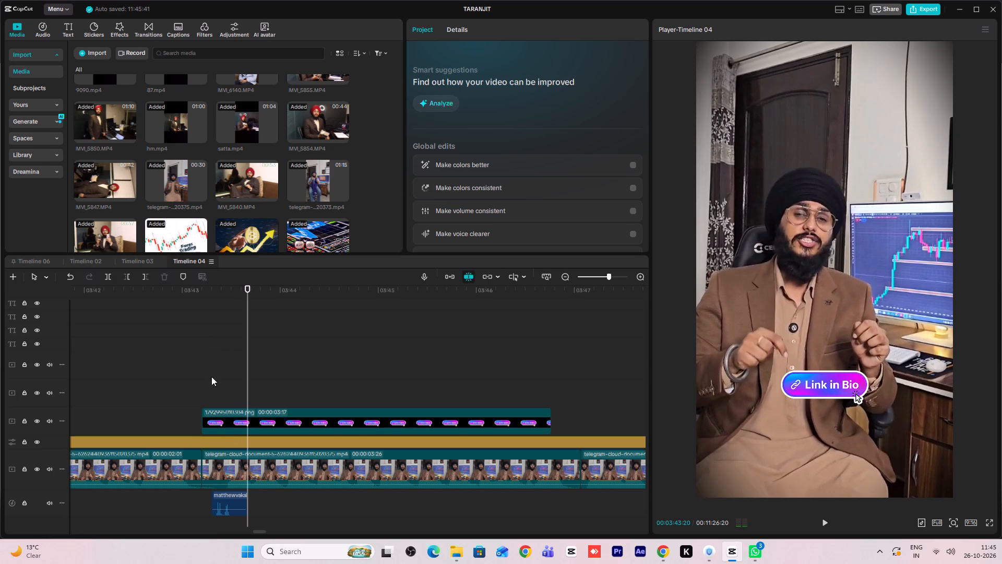
pyautogui.click(211, 377)
pyautogui.moveTo(211, 377); pyautogui.dragTo(205, 376)
pyautogui.press('space')
pyautogui.press('space')
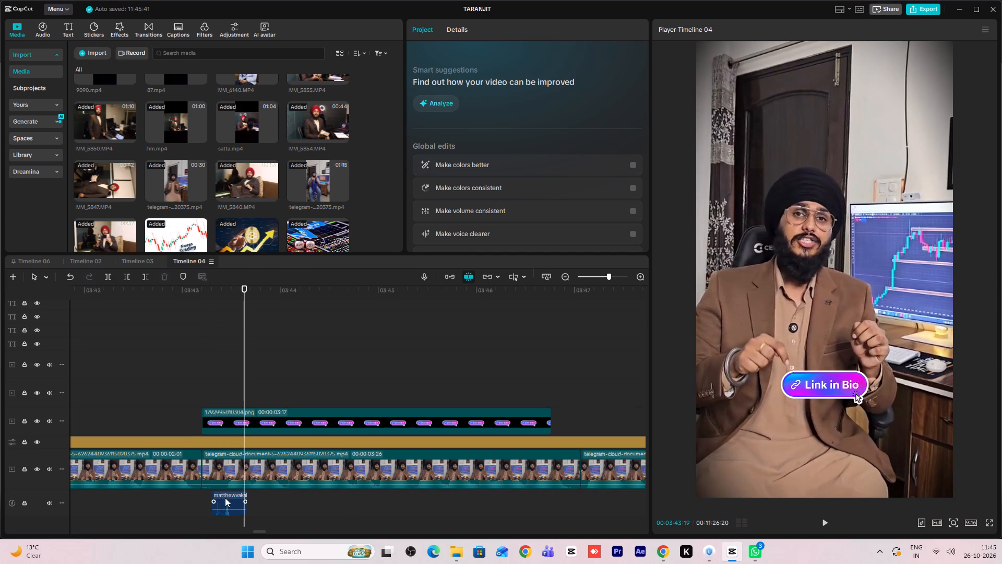
# Nudge the click sound later to start at about 03:43:11, and play through the end of the "Link in Bio" graphic.
pyautogui.moveTo(225, 498); pyautogui.dragTo(232, 498)
pyautogui.doubleClick(219, 391)
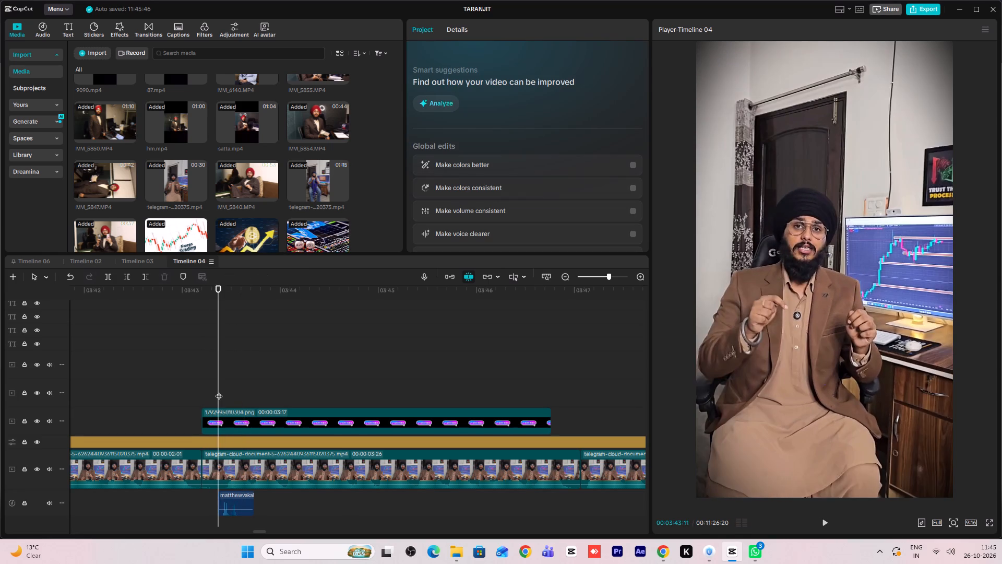
pyautogui.press('space')
pyautogui.keyDown('ctrl'); pyautogui.scroll(-6, 285, 420); pyautogui.keyUp('ctrl')
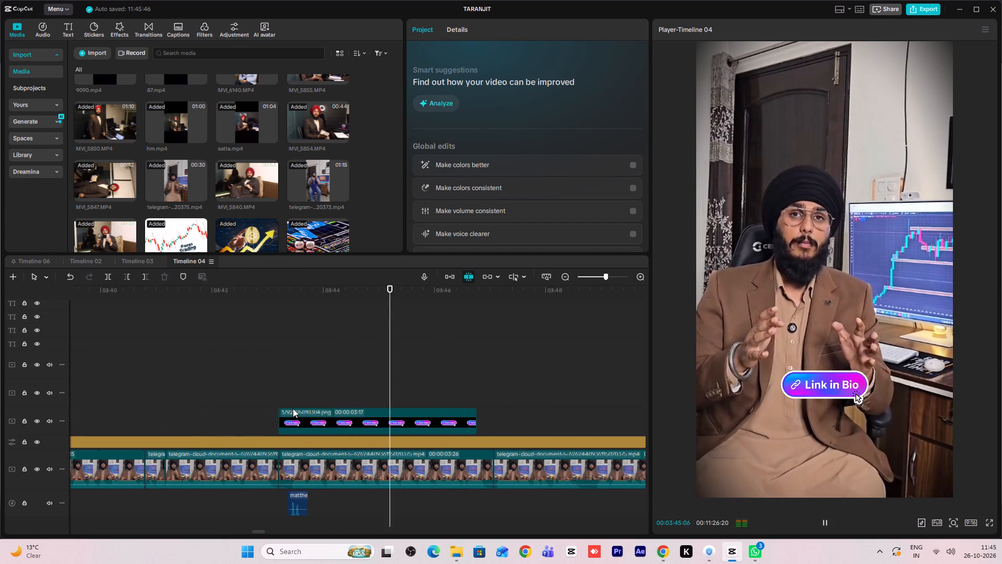
pyautogui.keyDown('ctrl'); pyautogui.scroll(-4, 293, 408); pyautogui.keyUp('ctrl')
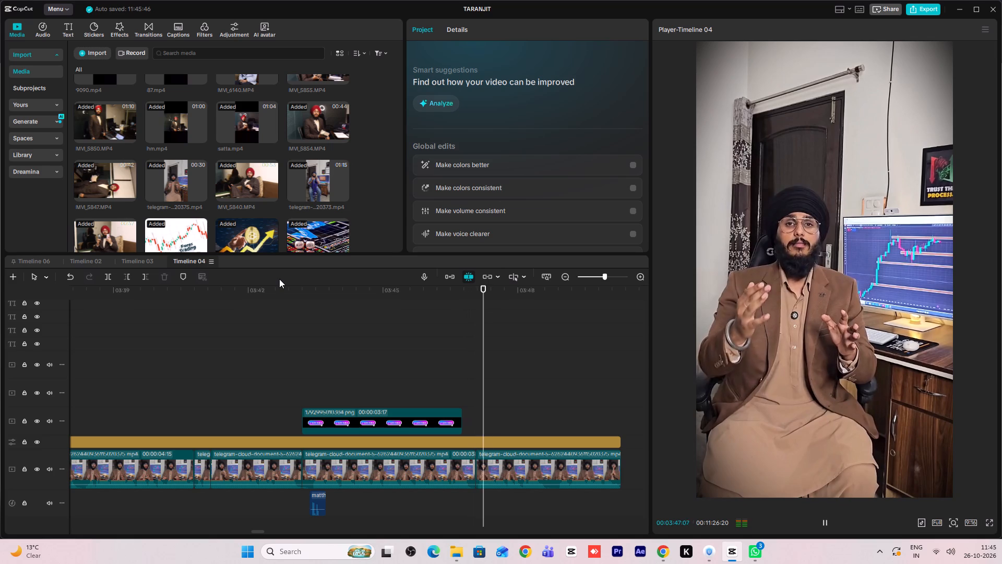
pyautogui.press('space')
pyautogui.press('space')
pyautogui.press('space')
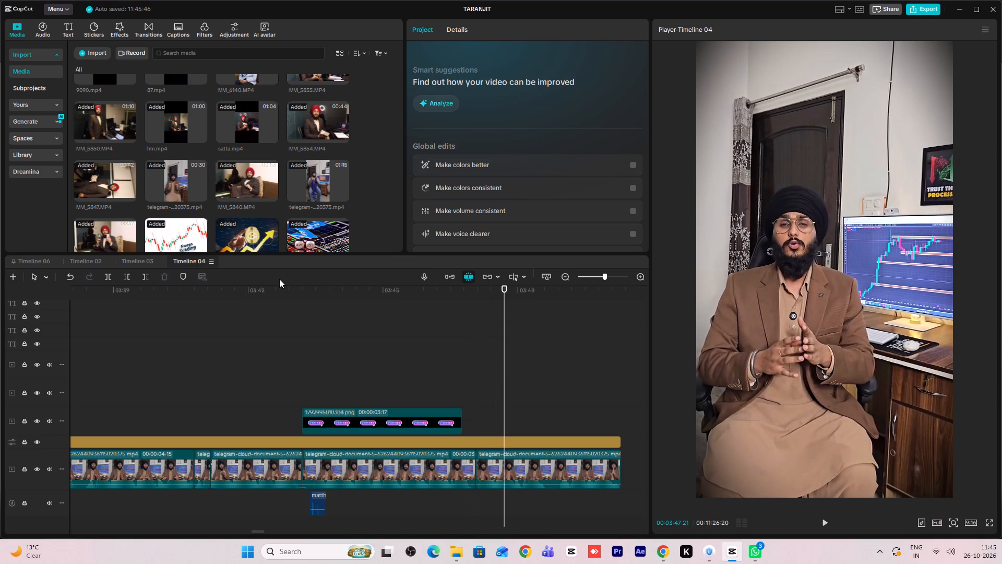
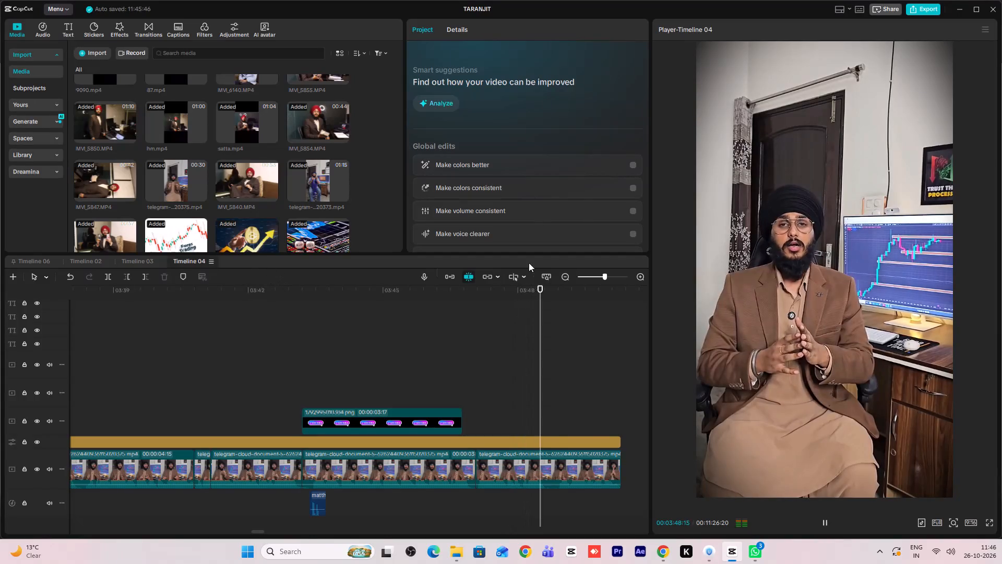
# Replay the "Link in Bio" section with its click sound through the following clip, pausing at about 03:48:22.
pyautogui.keyDown('ctrl'); pyautogui.scroll(2, 543, 415); pyautogui.keyUp('ctrl')
pyautogui.keyDown('ctrl'); pyautogui.scroll(-9, 544, 406); pyautogui.keyUp('ctrl')
pyautogui.click(530, 363)
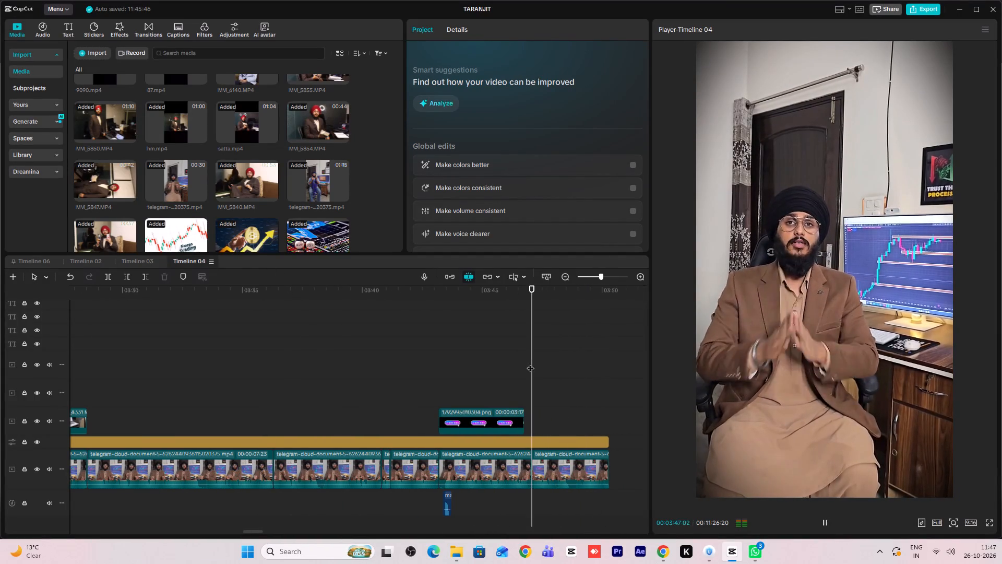
pyautogui.moveTo(530, 363); pyautogui.dragTo(434, 323)
pyautogui.press('space')
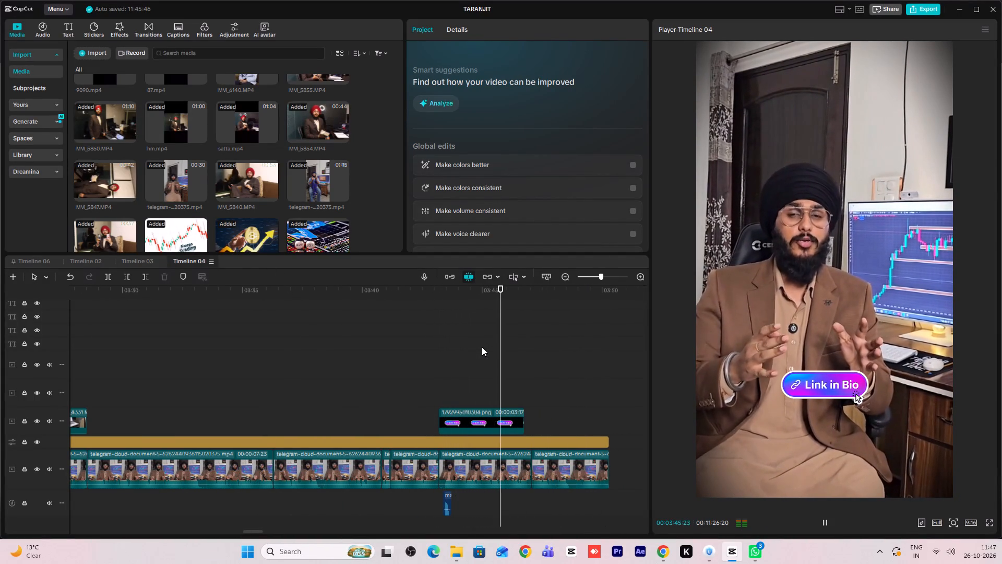
pyautogui.scroll(-5, 491, 333)
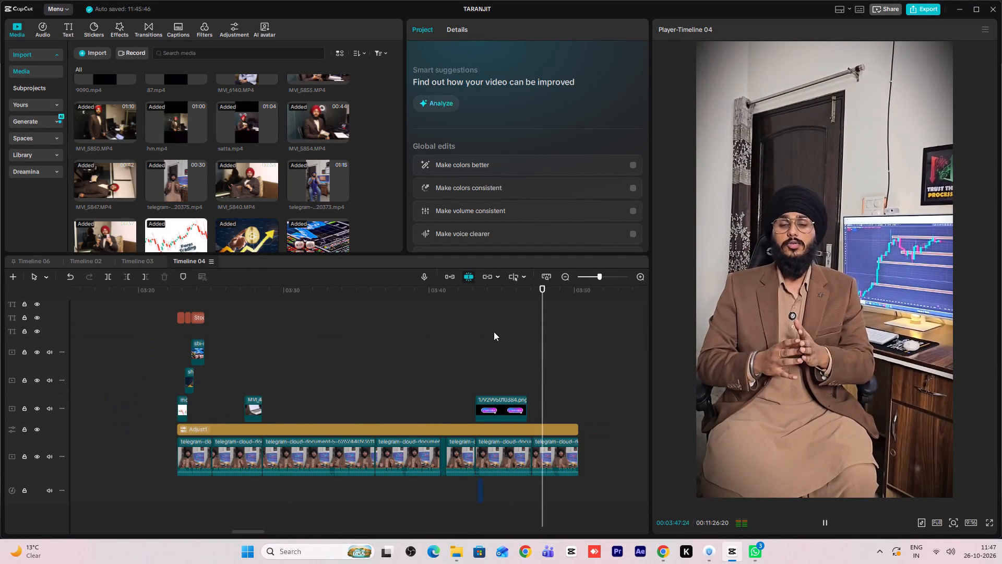
pyautogui.press('space')
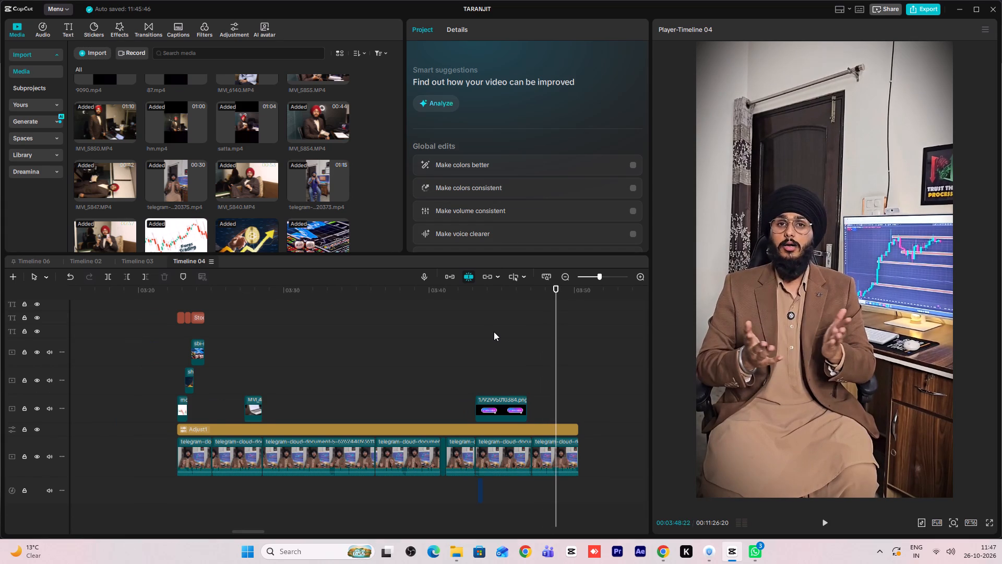
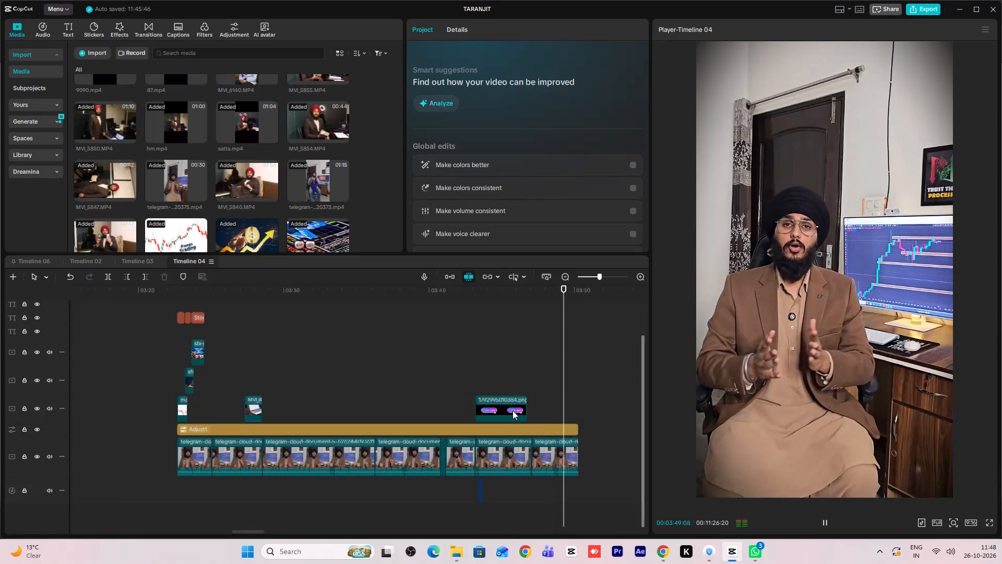
# Replay the "Link in Bio" graphic with its click sound from about 03:43 through the end of that section.
pyautogui.keyDown('ctrl'); pyautogui.scroll(-5, 608, 412); pyautogui.keyUp('ctrl')
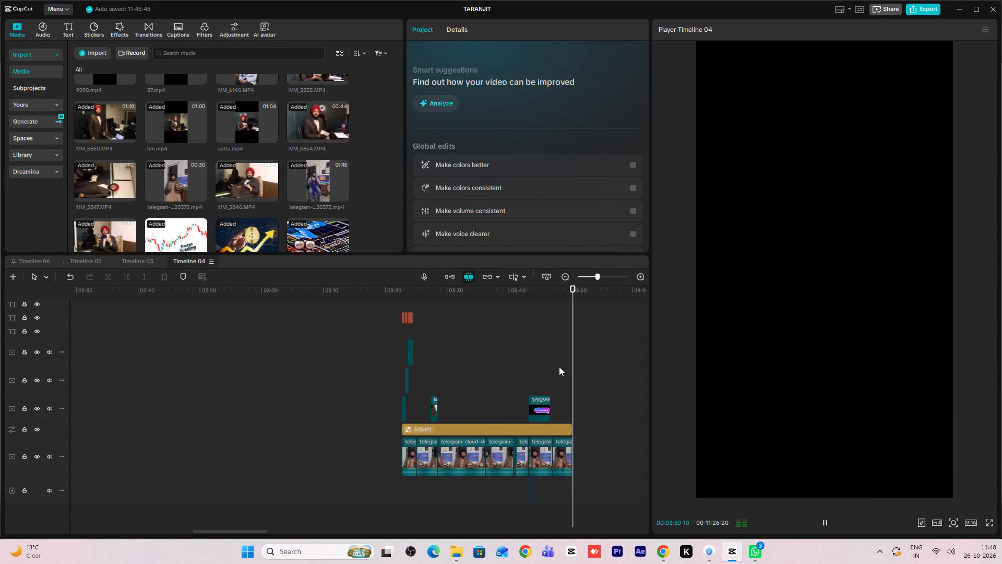
pyautogui.click(550, 355)
pyautogui.moveTo(550, 355); pyautogui.dragTo(529, 354)
pyautogui.press('space')
pyautogui.write('v')
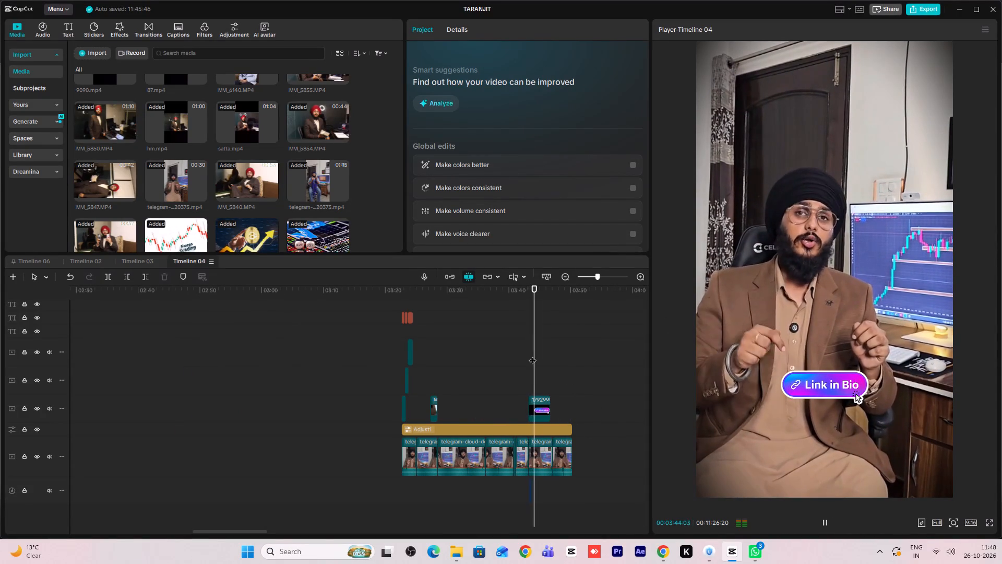
pyautogui.keyDown('ctrl'); pyautogui.scroll(4, 543, 394); pyautogui.keyUp('ctrl')
pyautogui.keyDown('ctrl'); pyautogui.scroll(-2, 539, 369); pyautogui.keyUp('ctrl')
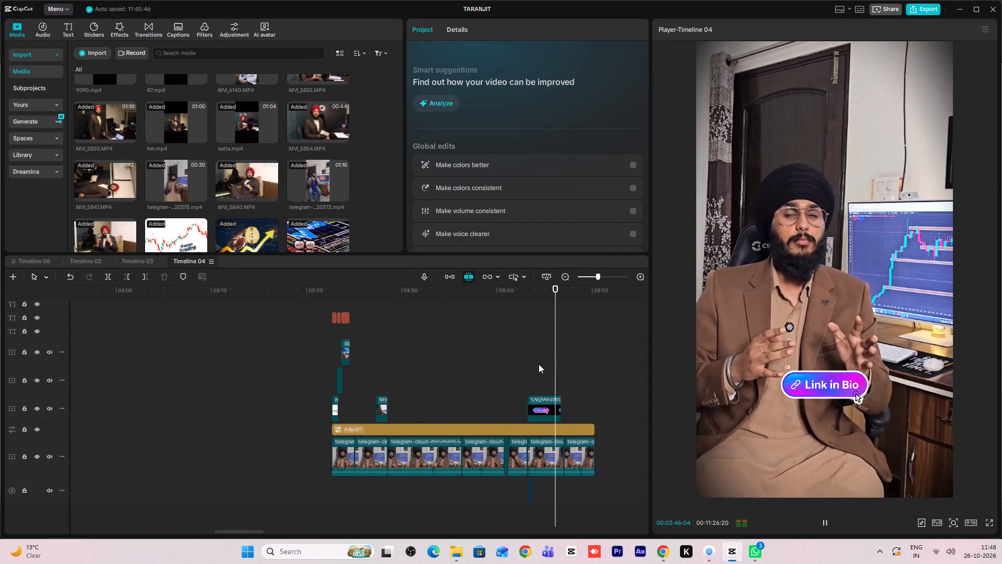
pyautogui.keyDown('ctrl'); pyautogui.scroll(-8, 538, 361); pyautogui.keyUp('ctrl')
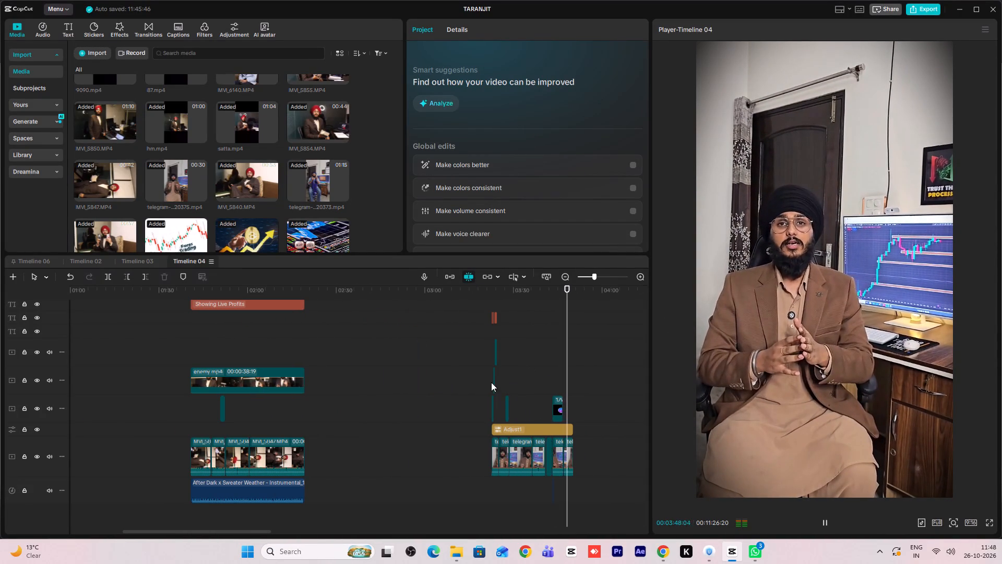
# Play the same adjusted section from its beginning at about 03:22 to review its opening titles and overlays.
pyautogui.click(490, 374)
pyautogui.press('space')
pyautogui.write('v')
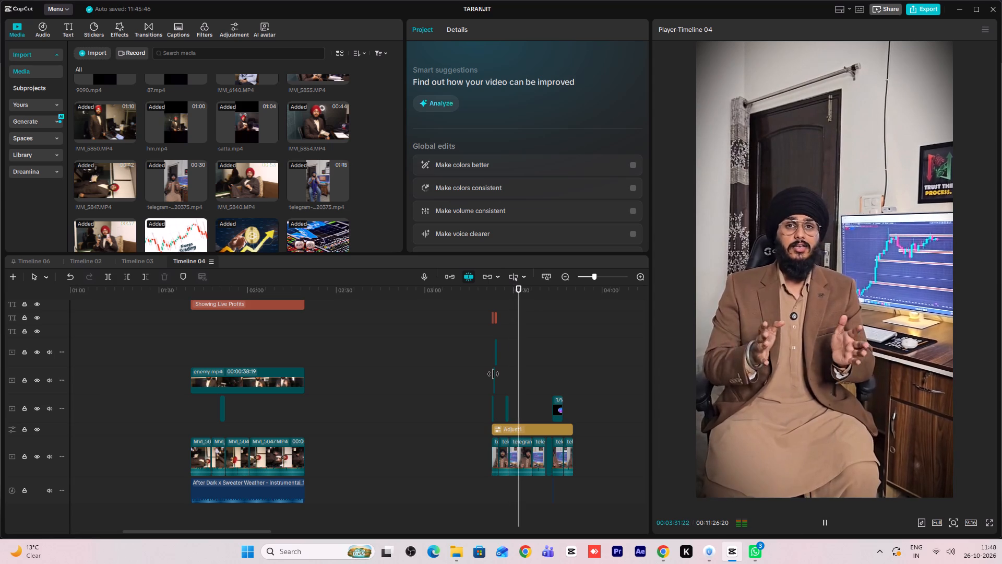
# Play the opening of the next adjusted section from just before its "Forex" title, pausing at about 07:25.
pyautogui.keyDown('ctrl'); pyautogui.scroll(-11, 457, 399); pyautogui.keyUp('ctrl')
pyautogui.keyDown('ctrl'); pyautogui.moveTo(416, 369); pyautogui.dragTo(393, 377, button='middle'); pyautogui.keyUp('ctrl')
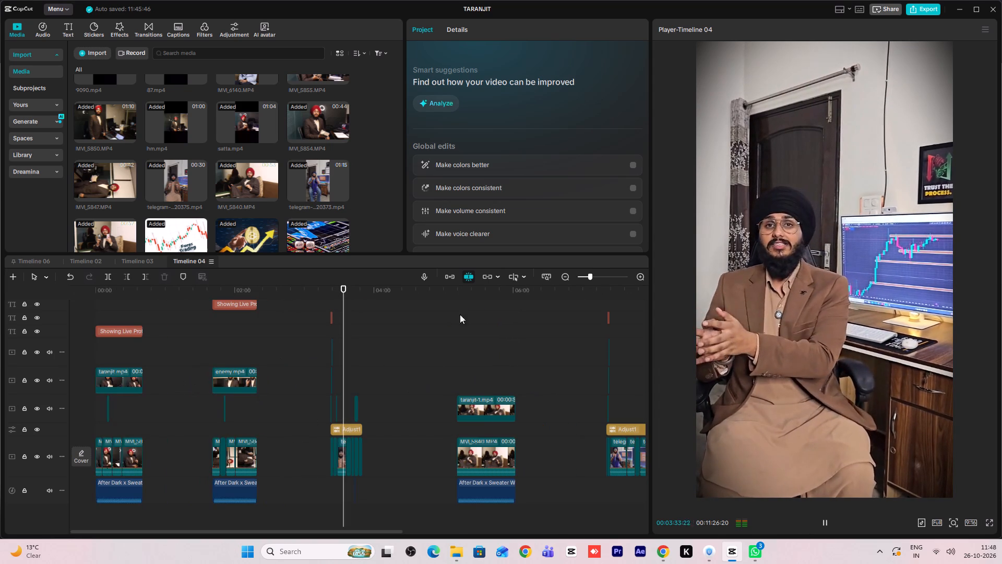
pyautogui.keyDown('ctrl'); pyautogui.scroll(-4, 563, 382); pyautogui.keyUp('ctrl')
pyautogui.click(462, 363)
pyautogui.moveTo(462, 363); pyautogui.dragTo(468, 365)
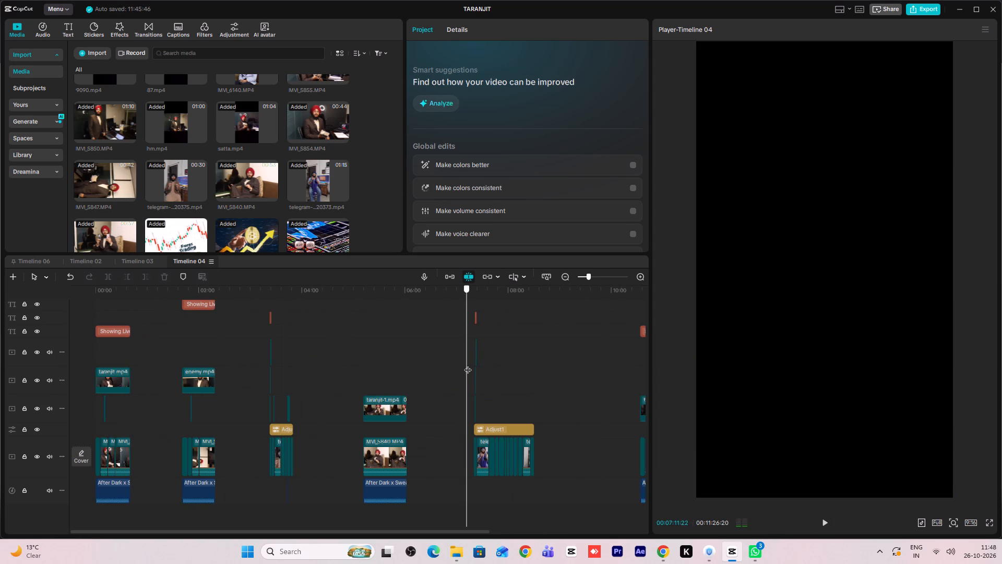
pyautogui.moveTo(468, 365); pyautogui.dragTo(471, 367)
pyautogui.press('space')
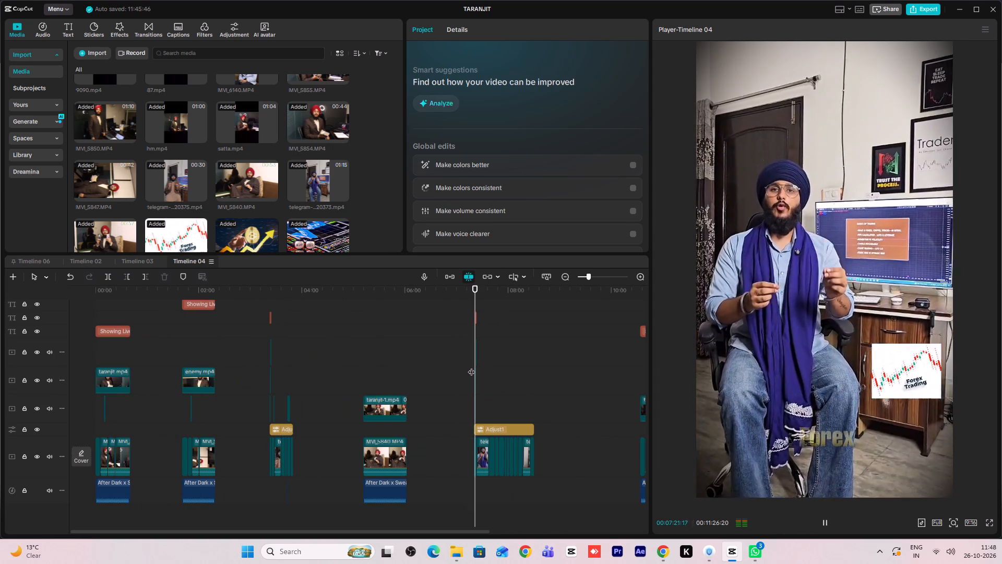
pyautogui.keyDown('ctrl'); pyautogui.scroll(7, 471, 367); pyautogui.keyUp('ctrl')
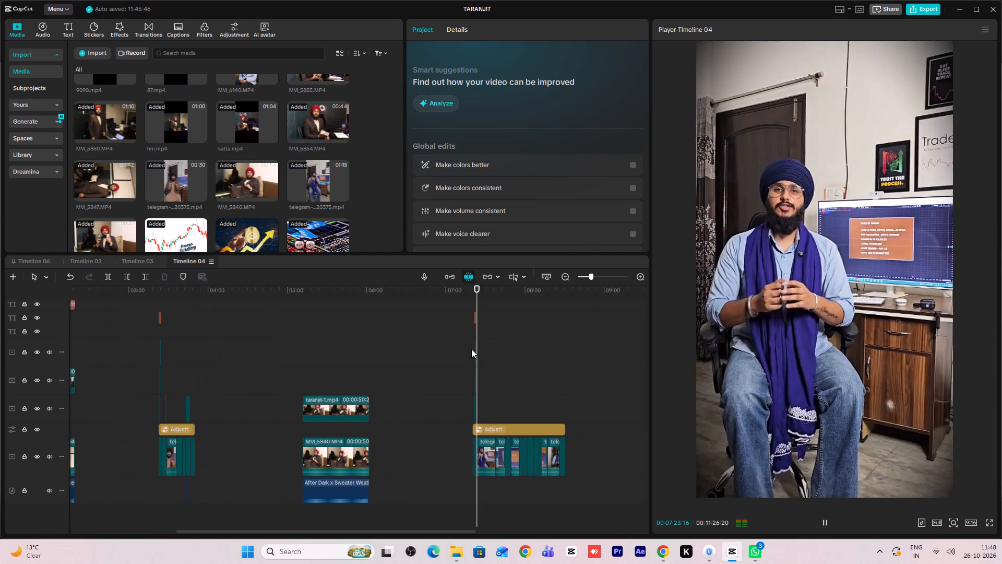
pyautogui.keyDown('ctrl'); pyautogui.scroll(5, 471, 348); pyautogui.keyUp('ctrl')
pyautogui.press('space')
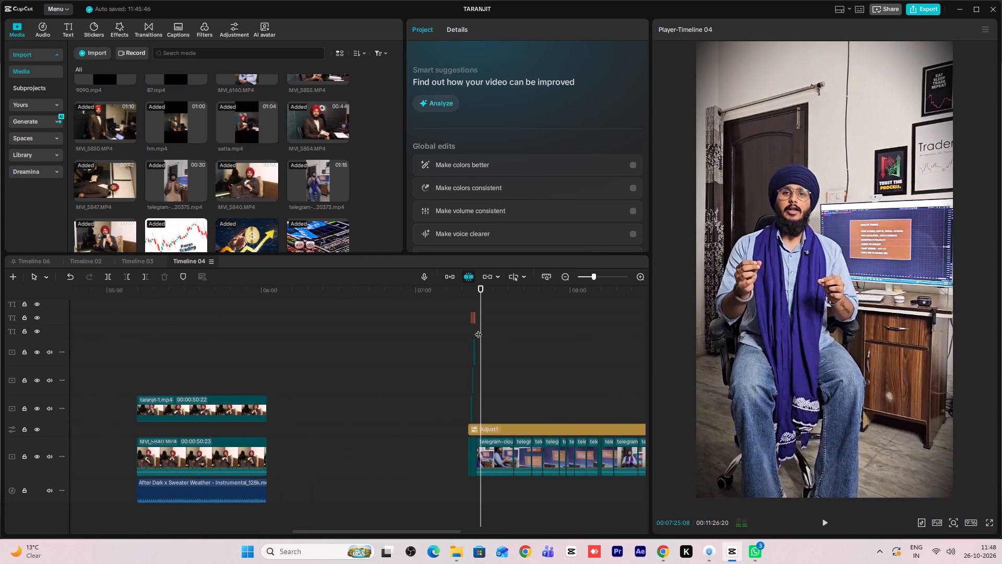
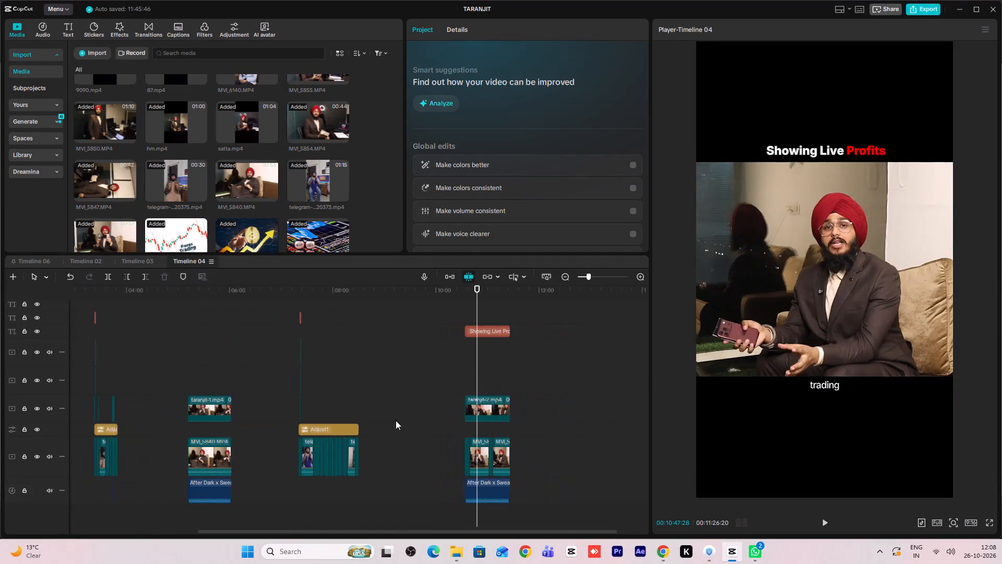
# Scrub through the second adjusted talking-head section from about 07:21 past its end, returning to about 08:17.
pyautogui.click(341, 390)
pyautogui.moveTo(341, 390); pyautogui.dragTo(351, 394)
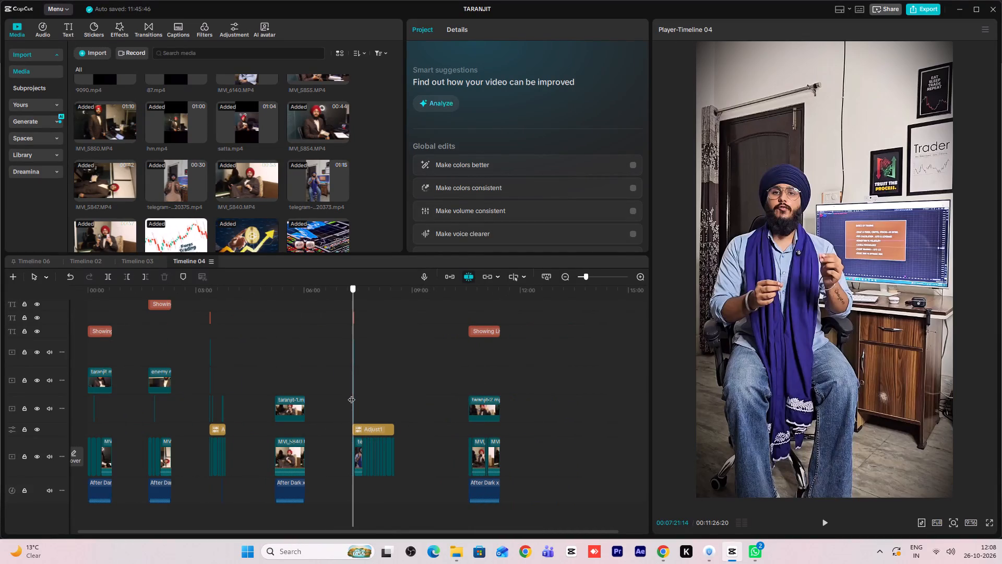
pyautogui.moveTo(351, 394); pyautogui.dragTo(407, 426)
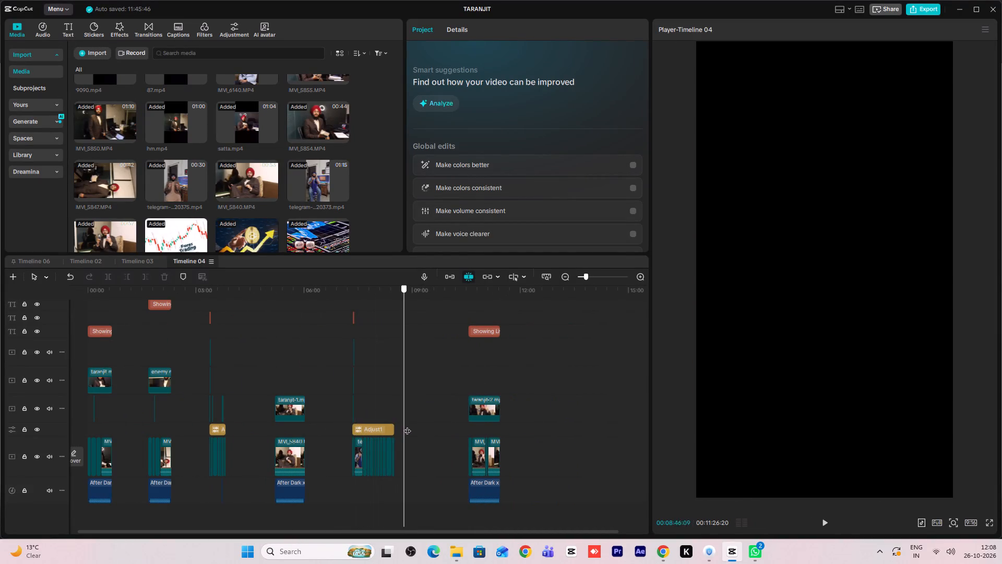
pyautogui.moveTo(407, 426); pyautogui.dragTo(388, 418)
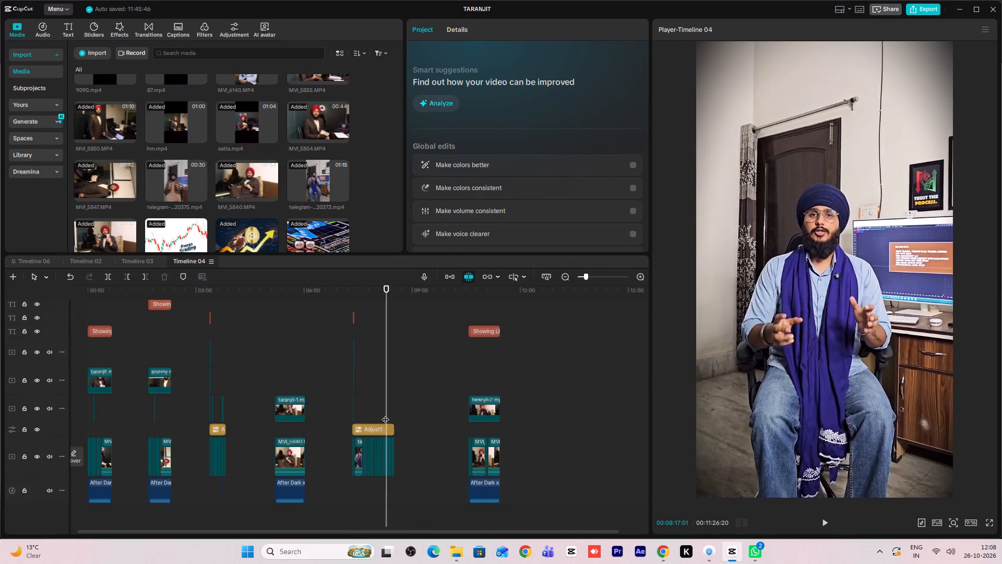